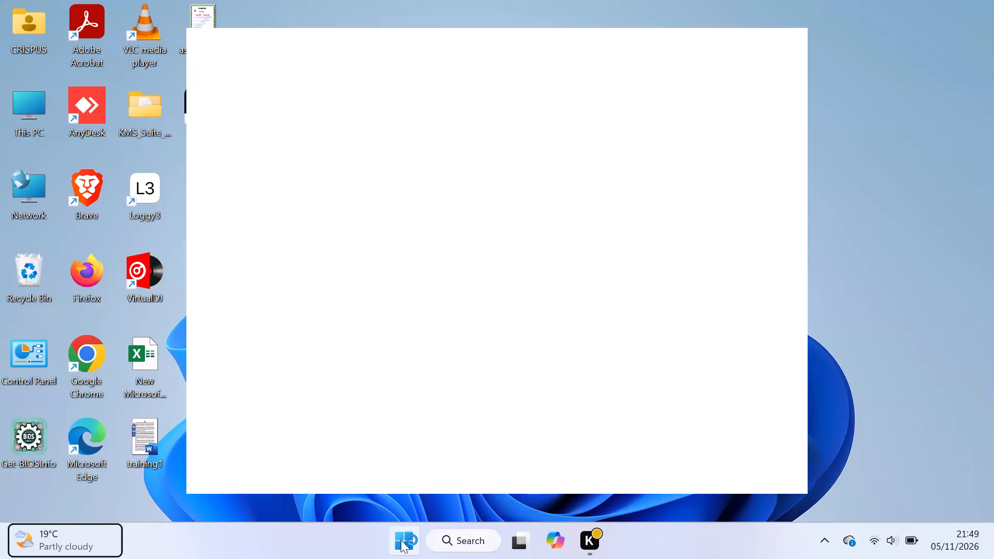
Open Excel and create a blank workbook.
click(401, 540)
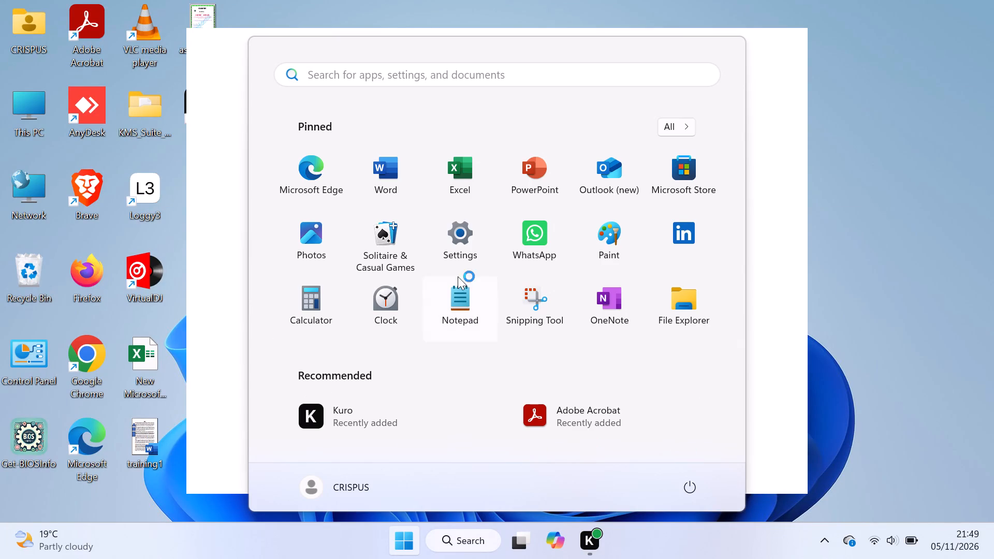
click(459, 174)
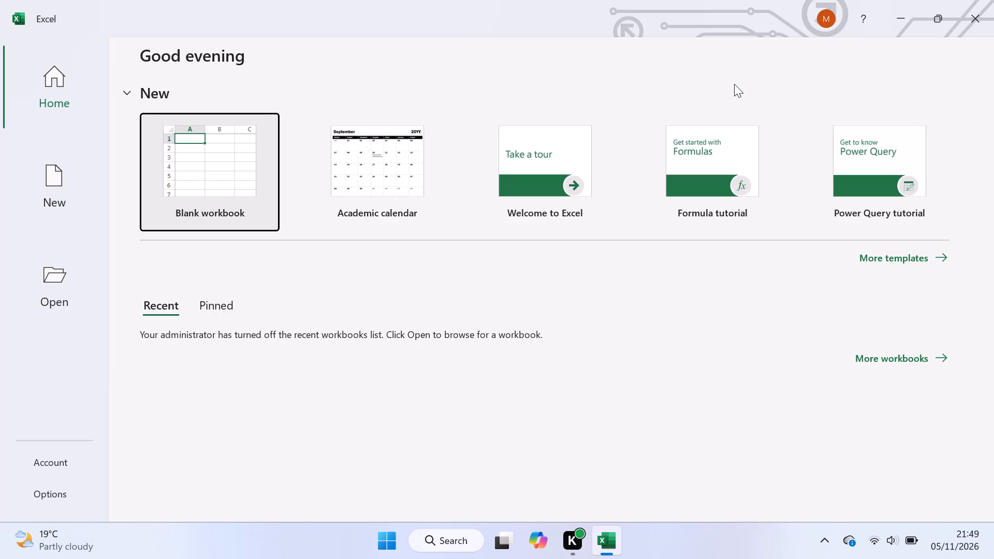
click(217, 170)
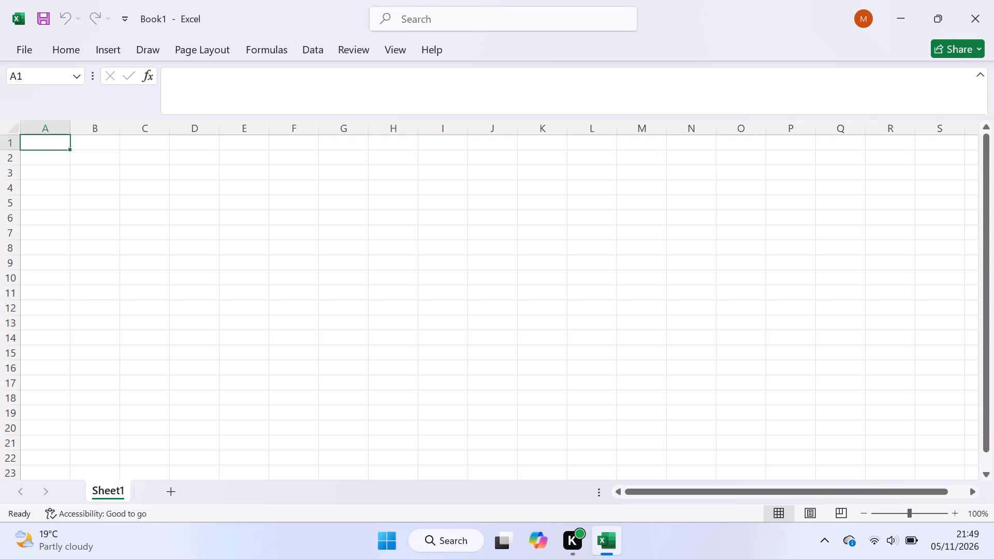
Begin the first text entry of the sheet in cell C4.
click(145, 188)
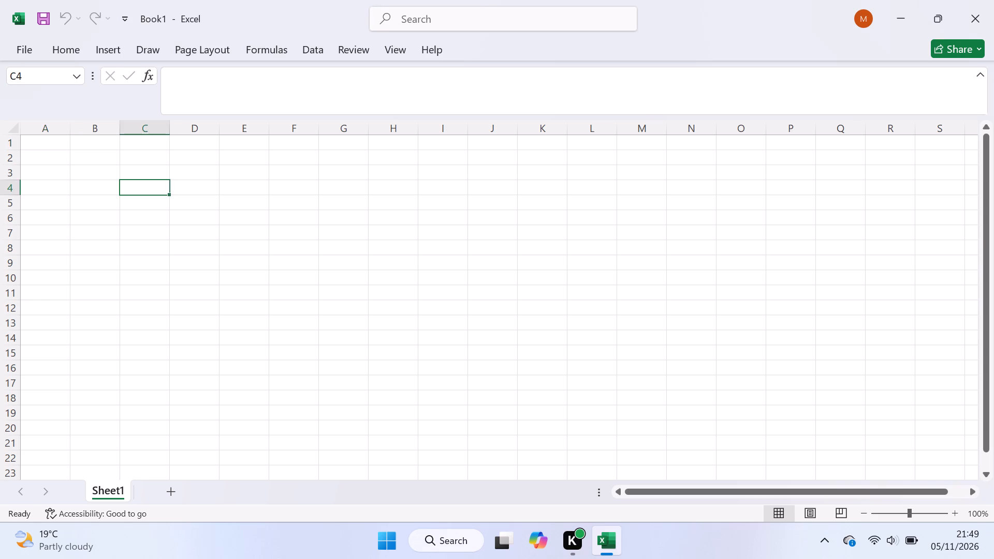
text(sn)
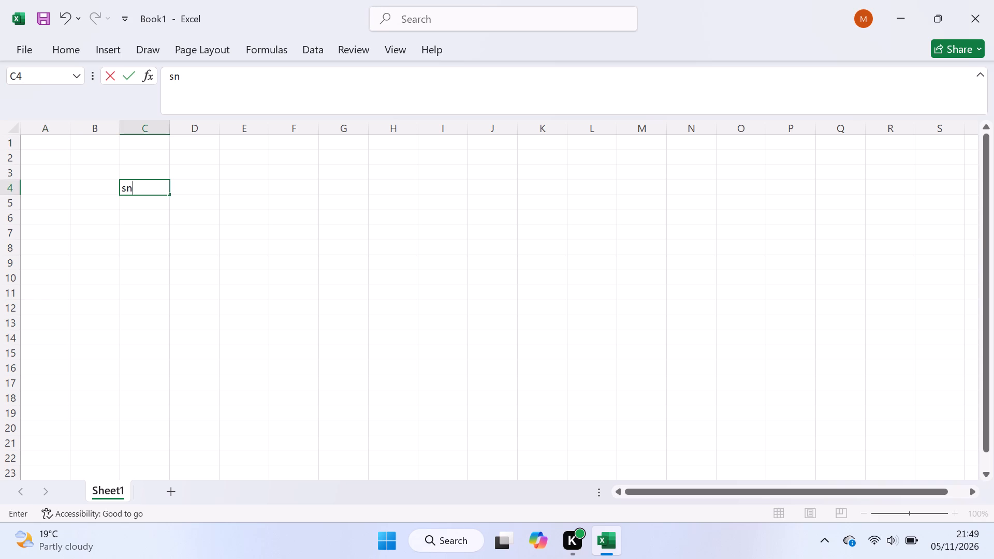
key(BackSpace)
key(BackSpace)
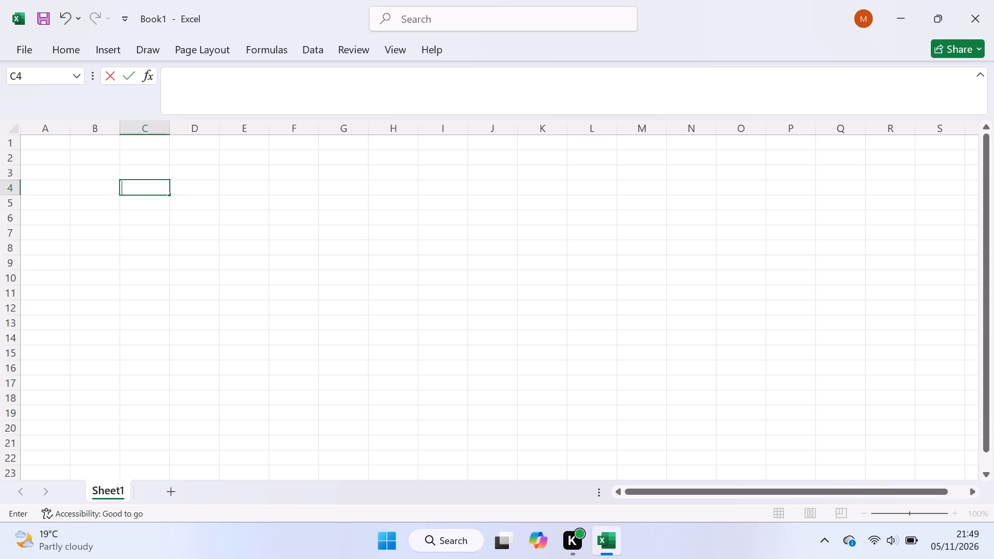
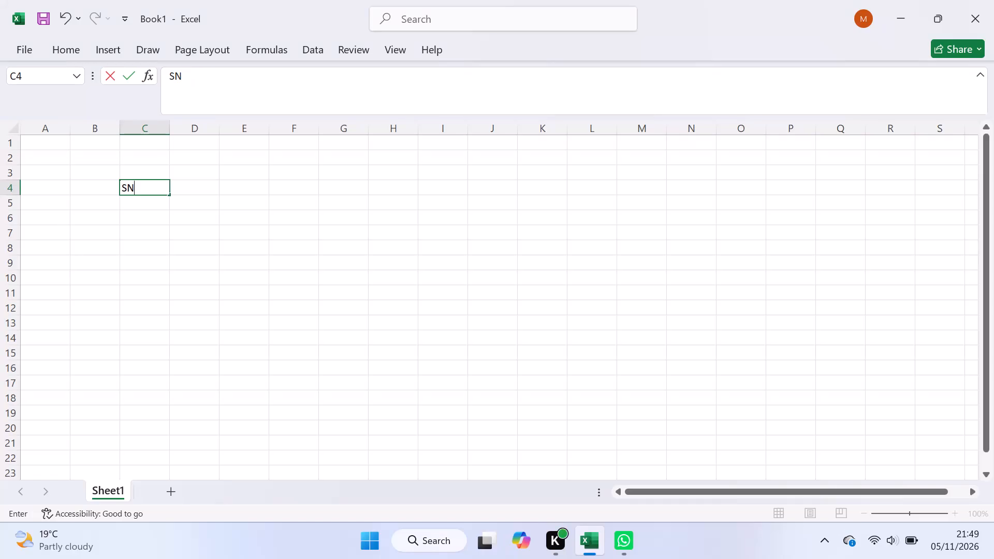
Enter the column header STUDENT in cell D4, beside the SN header.
click(192, 183)
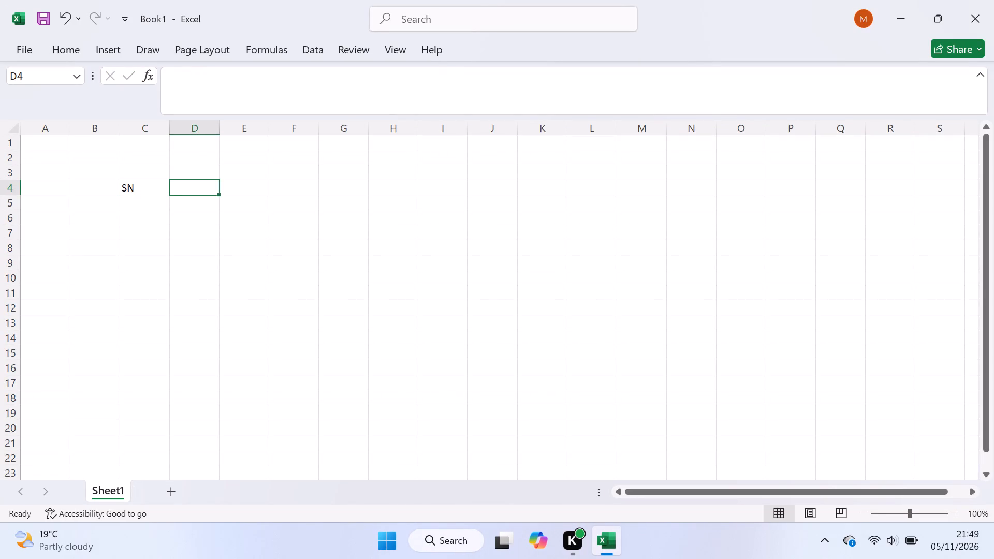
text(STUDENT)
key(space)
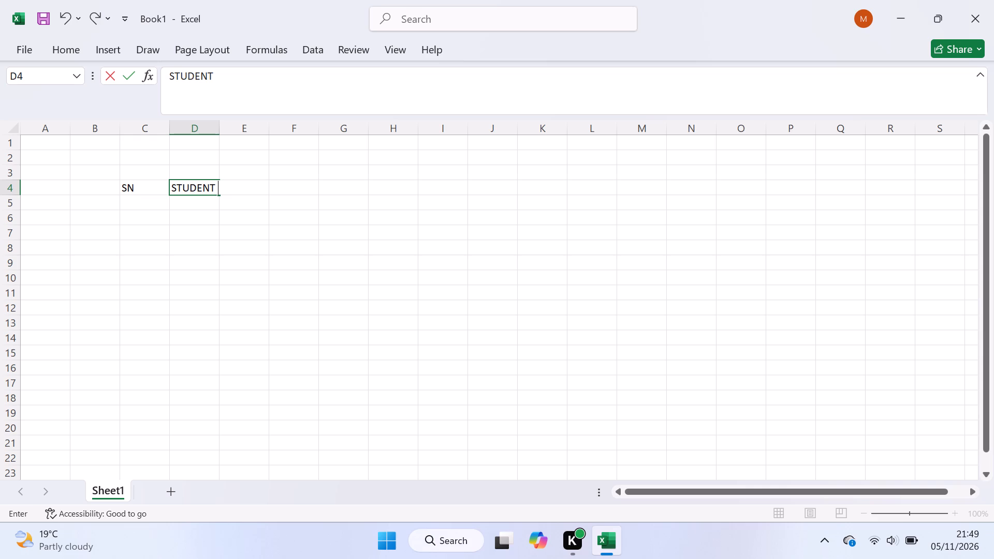
click(245, 188)
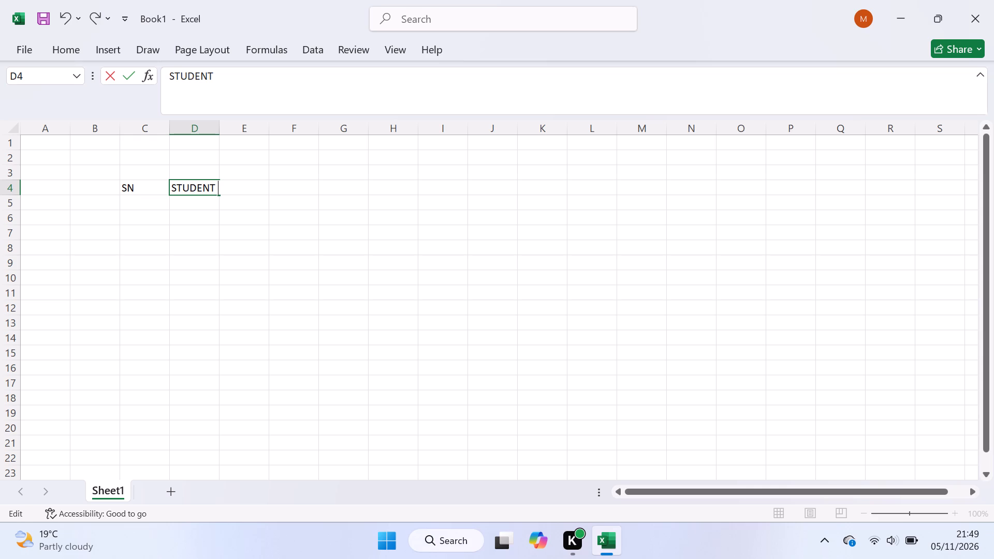
click(245, 188)
click(245, 188)
click(245, 188)
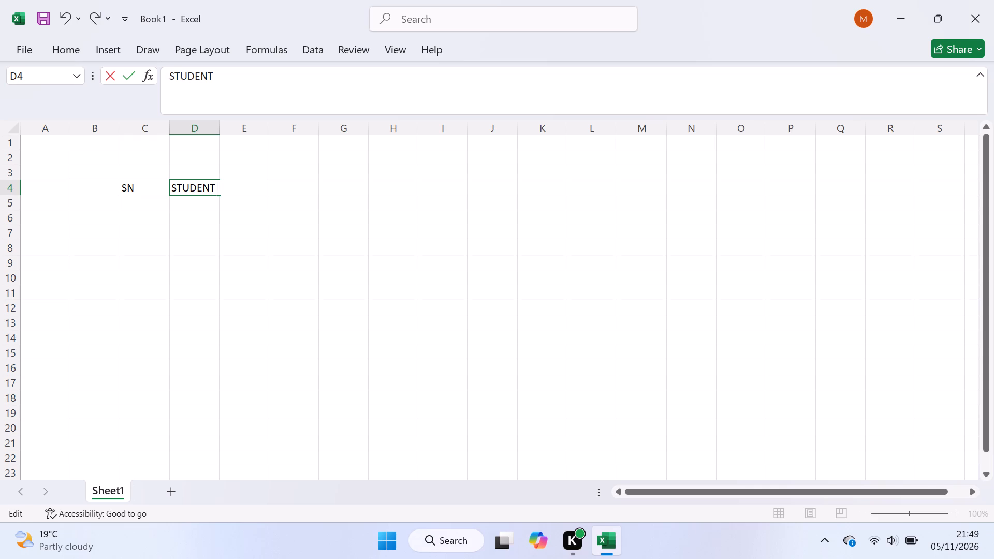
click(245, 188)
drag(245, 188, 267, 214)
click(267, 214)
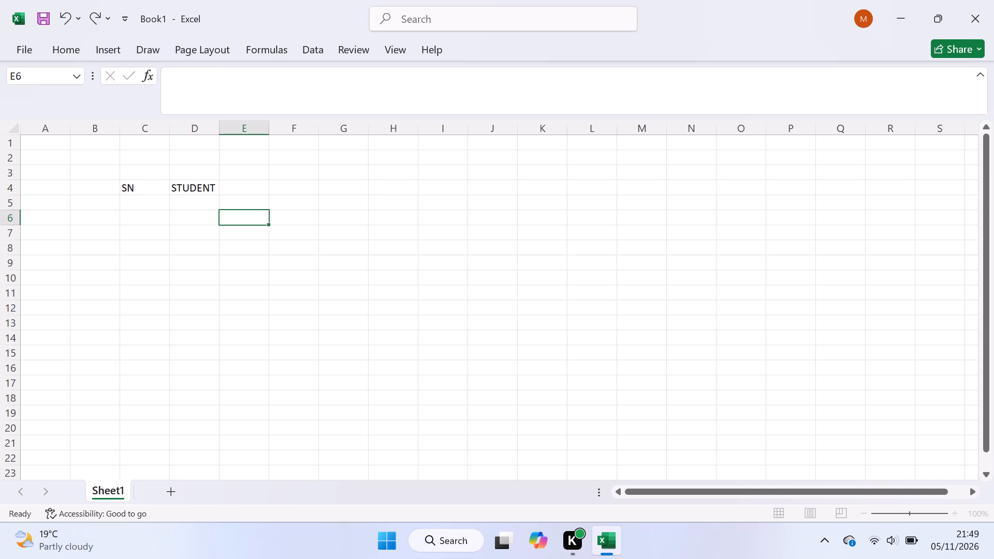
Enter the subject headers MATH, PHY, CRE and HISTO in cells E4 to H4.
click(248, 189)
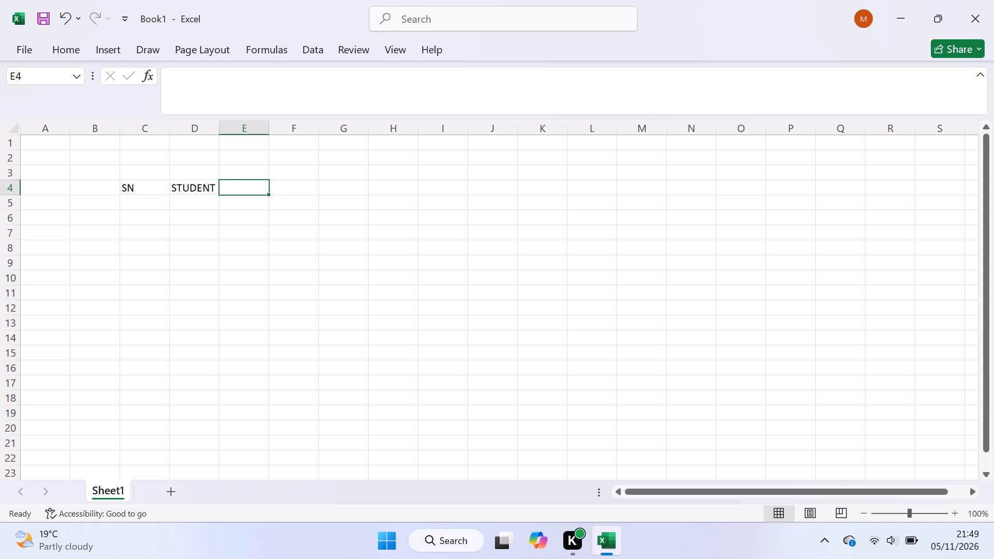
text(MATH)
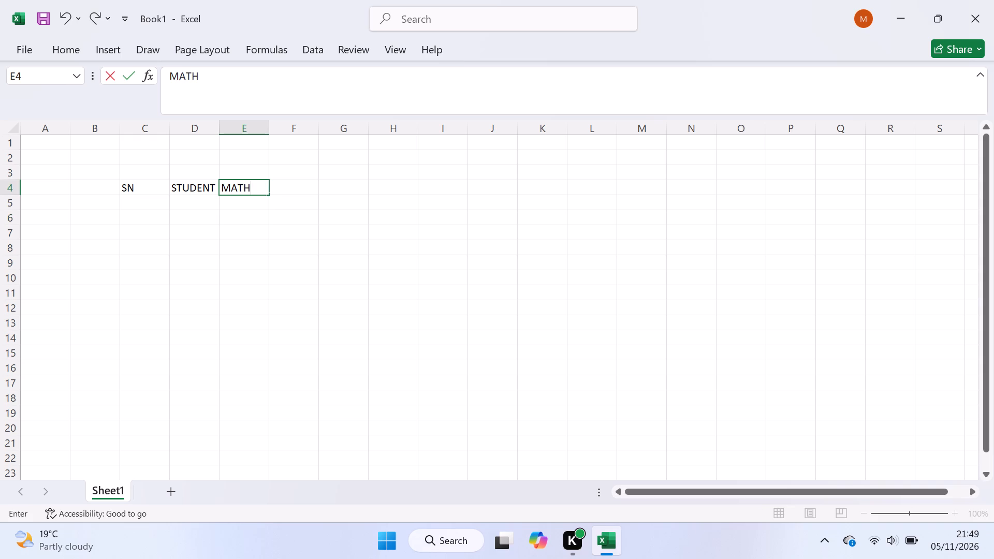
click(286, 187)
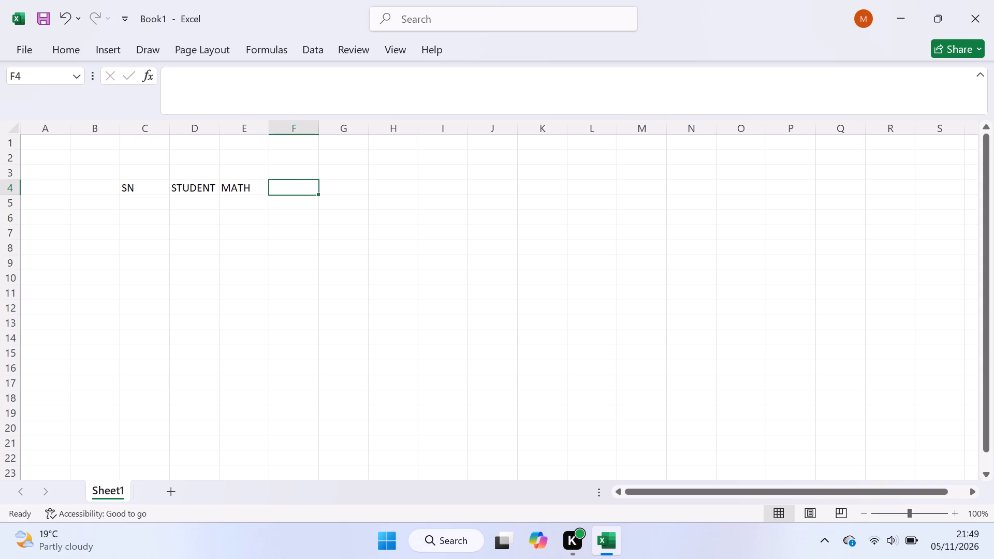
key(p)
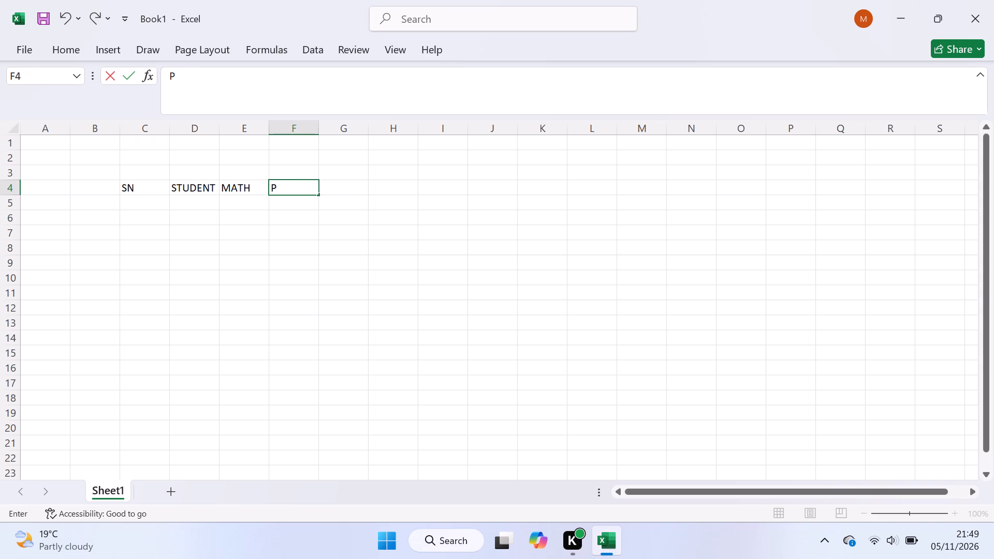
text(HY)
click(330, 186)
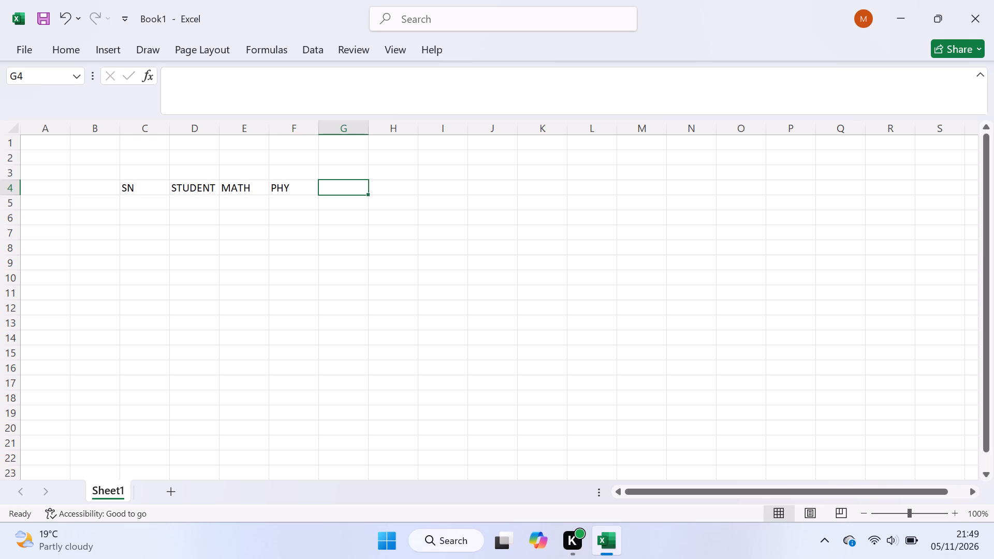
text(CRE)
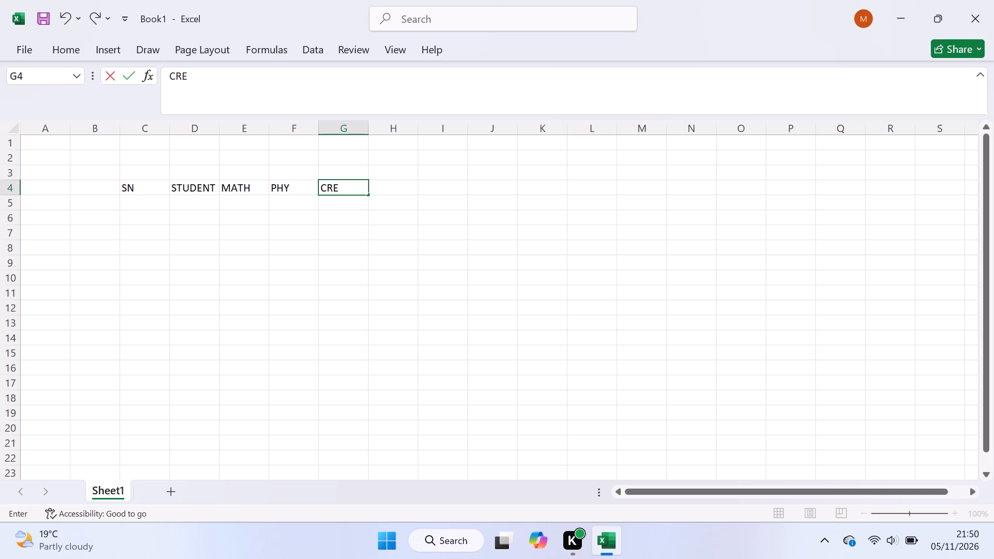
click(379, 188)
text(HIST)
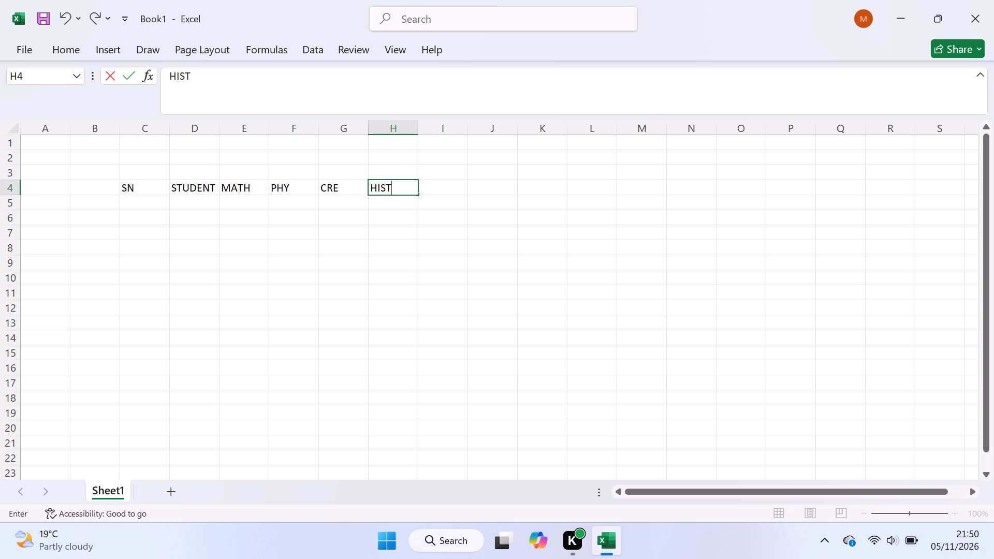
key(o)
Enter 1 as the first serial number in cell C5 under SN.
click(136, 201)
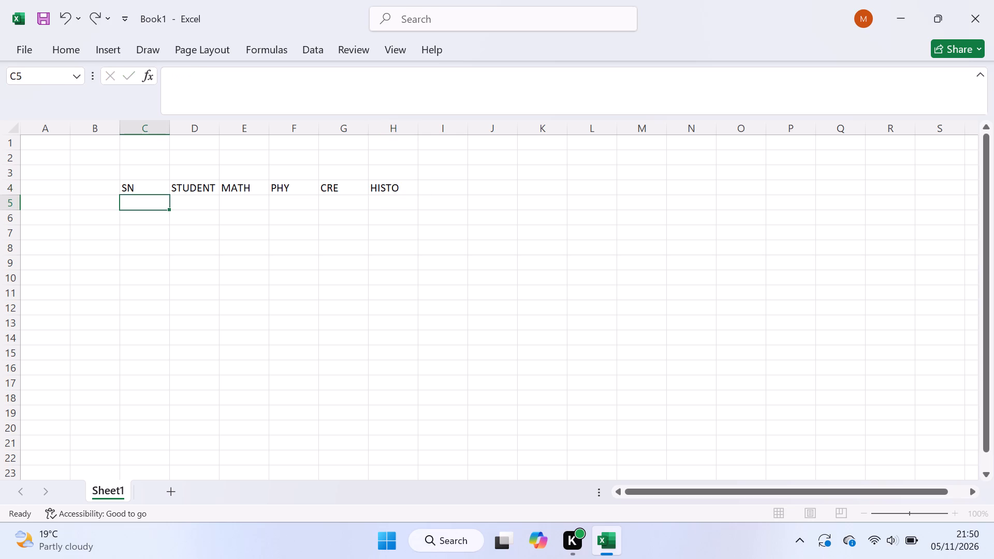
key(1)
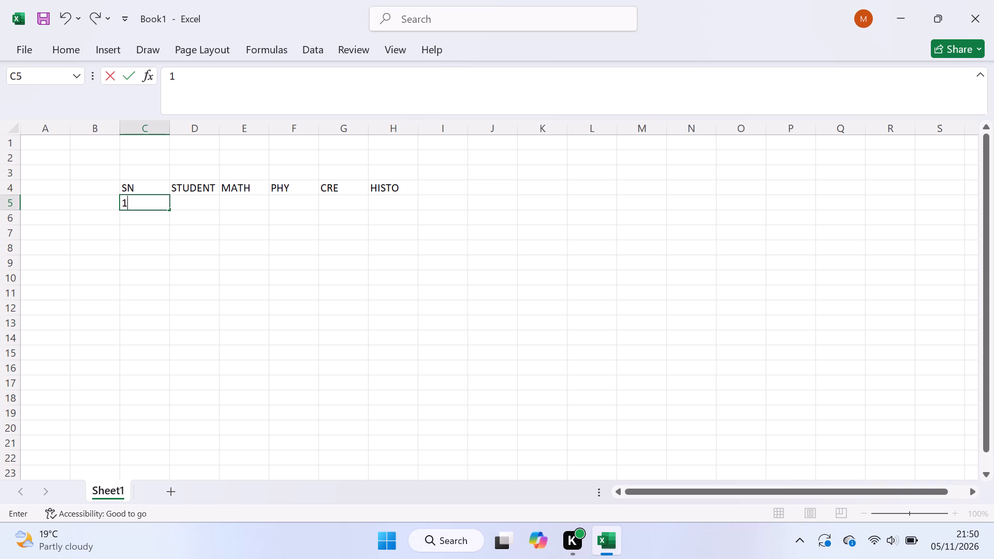
click(142, 216)
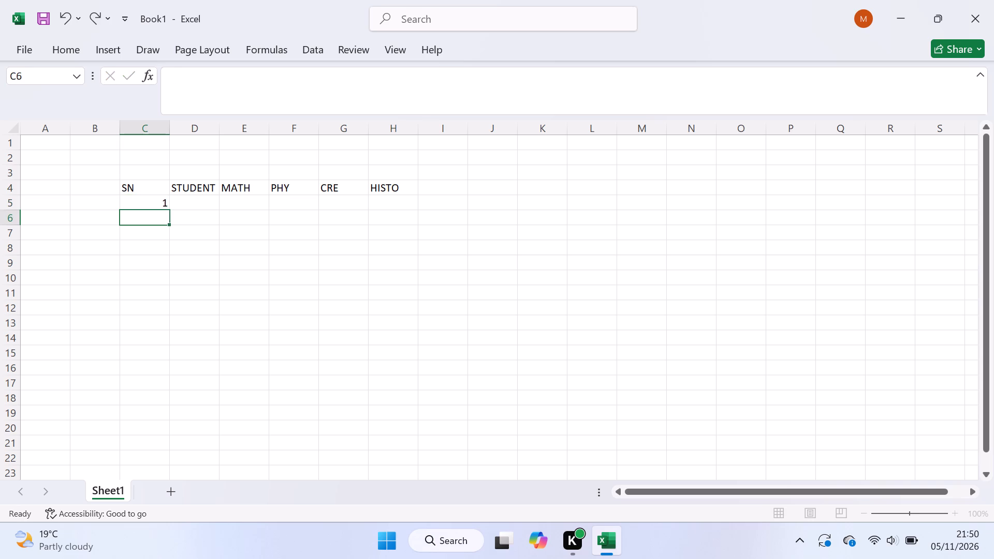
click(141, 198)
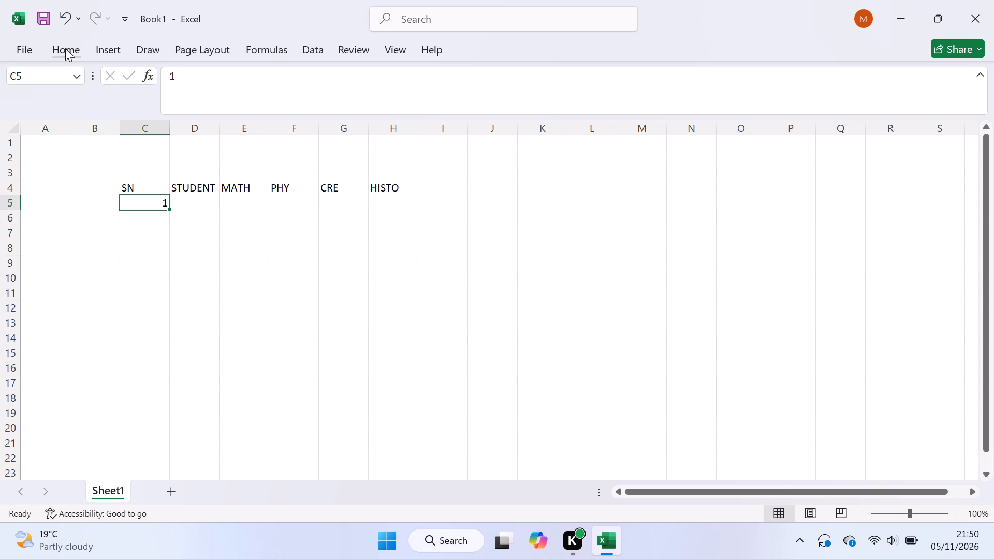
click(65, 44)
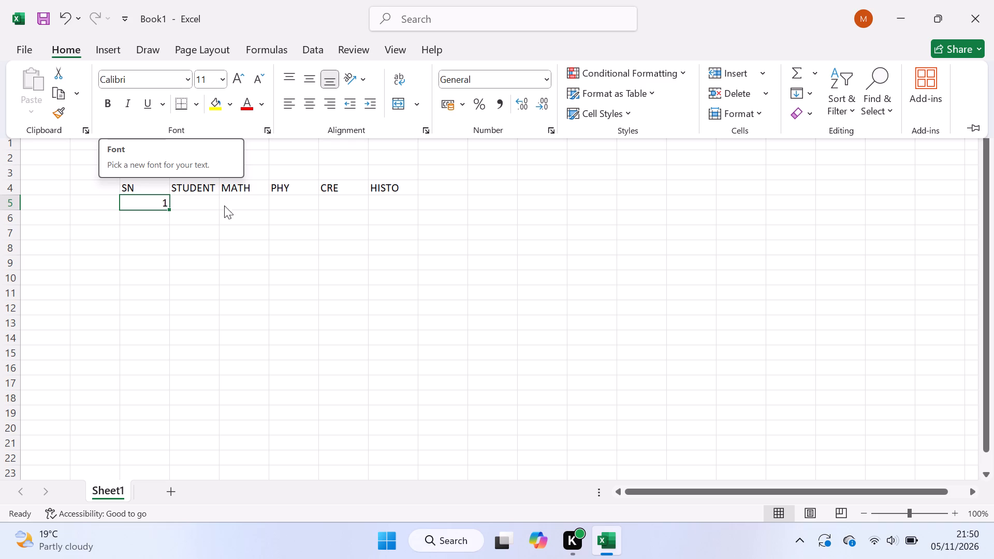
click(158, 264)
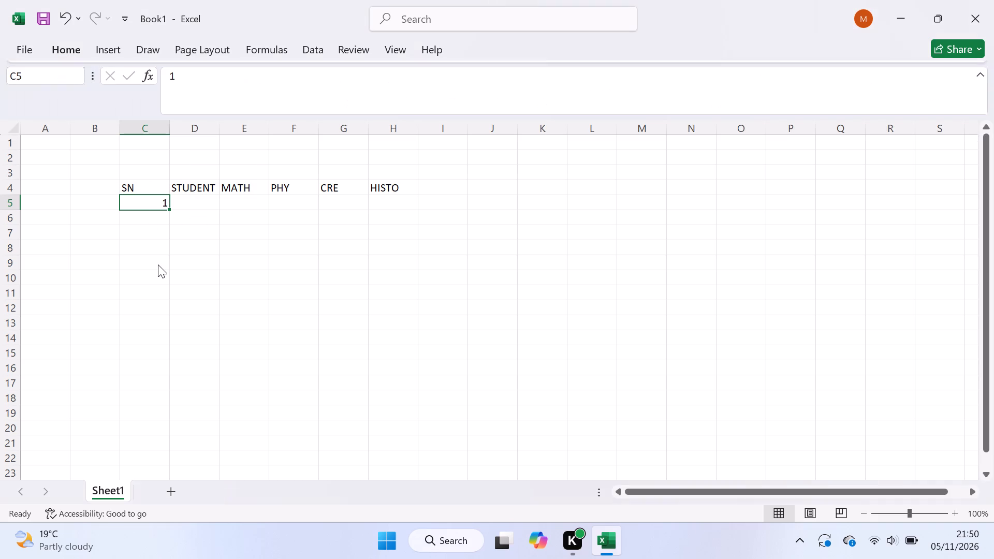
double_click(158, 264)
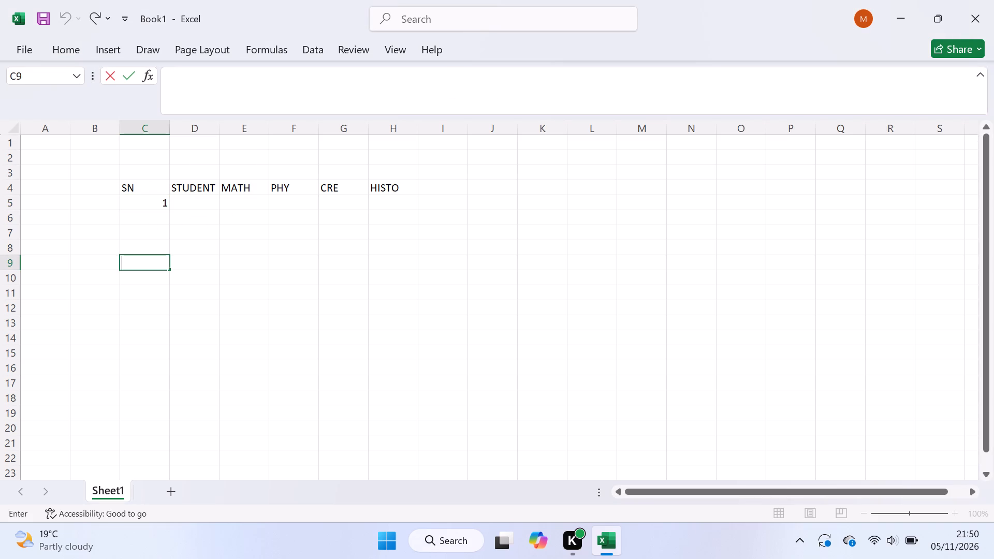
Fill the SN column down from C5 with a linear series in columns, with step value 1 and stop value 14.
click(141, 201)
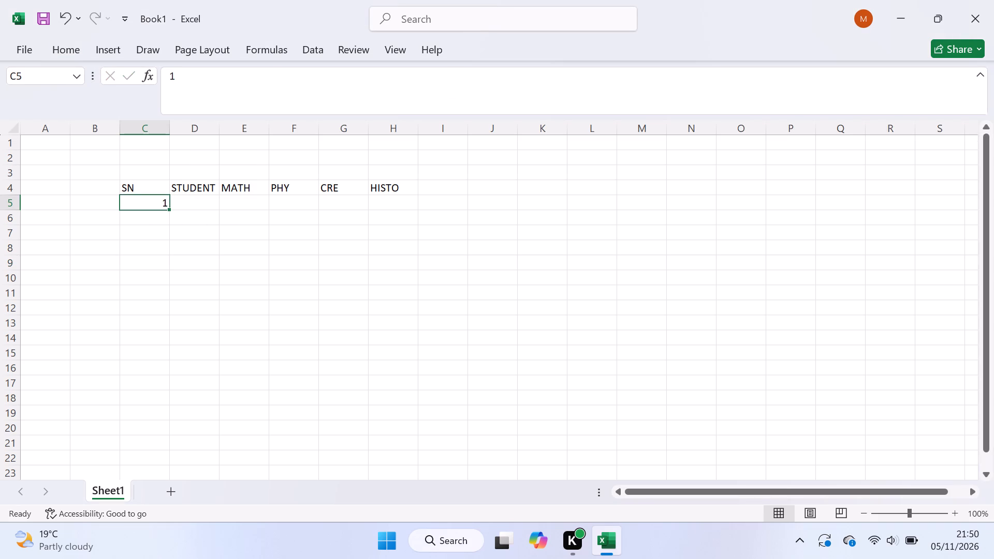
key(alt+e)
key(alt+i)
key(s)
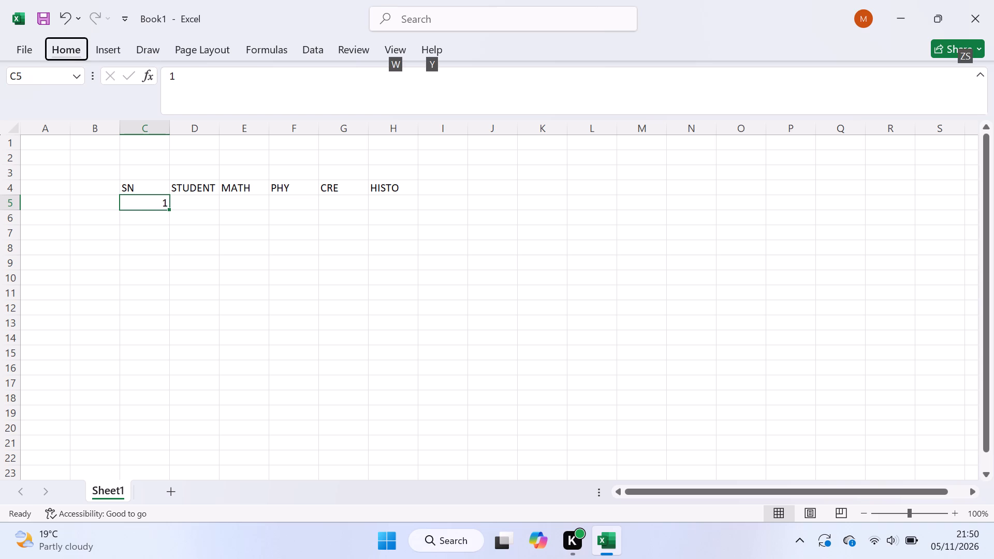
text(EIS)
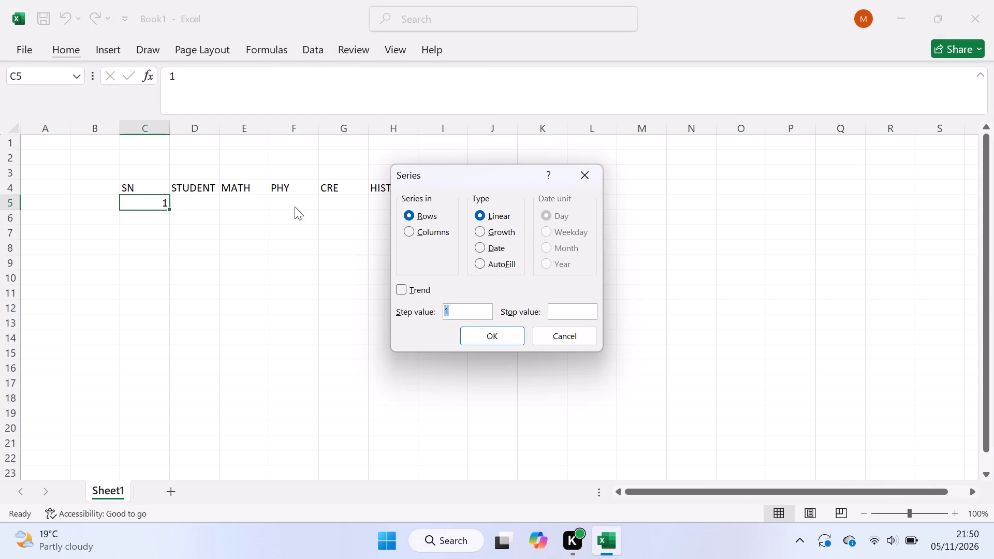
click(411, 231)
click(574, 313)
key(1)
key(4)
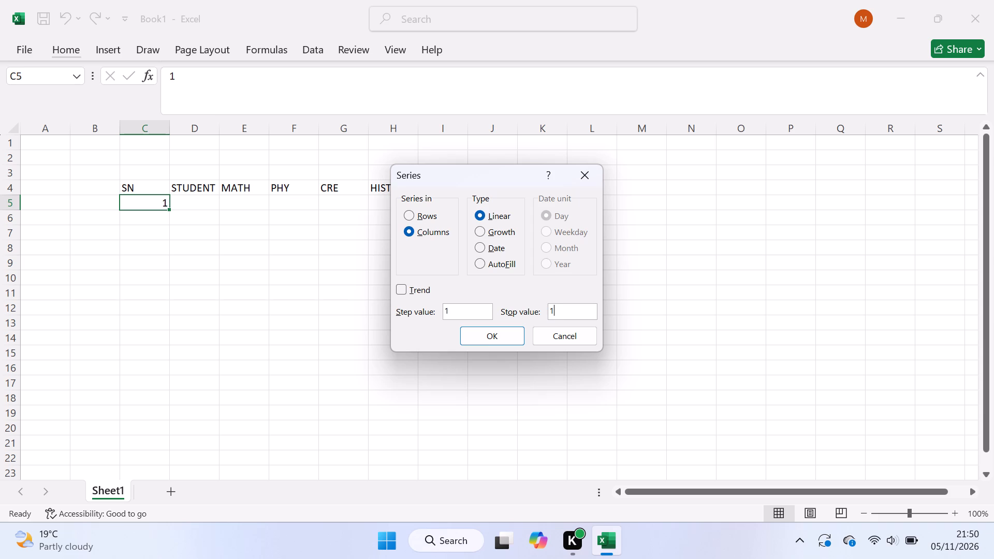
click(502, 331)
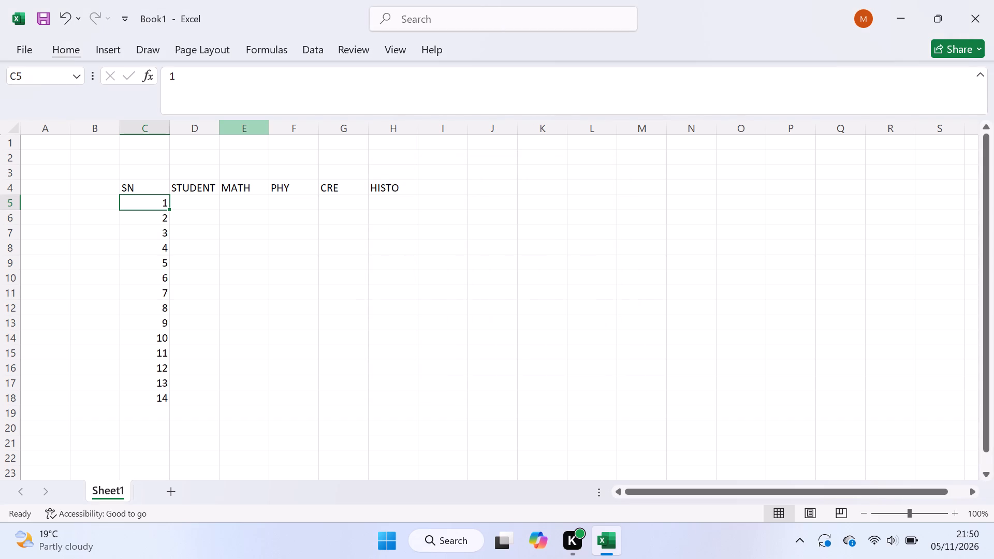
Widen the STUDENT column D to almost four times its default width.
drag(219, 134, 376, 133)
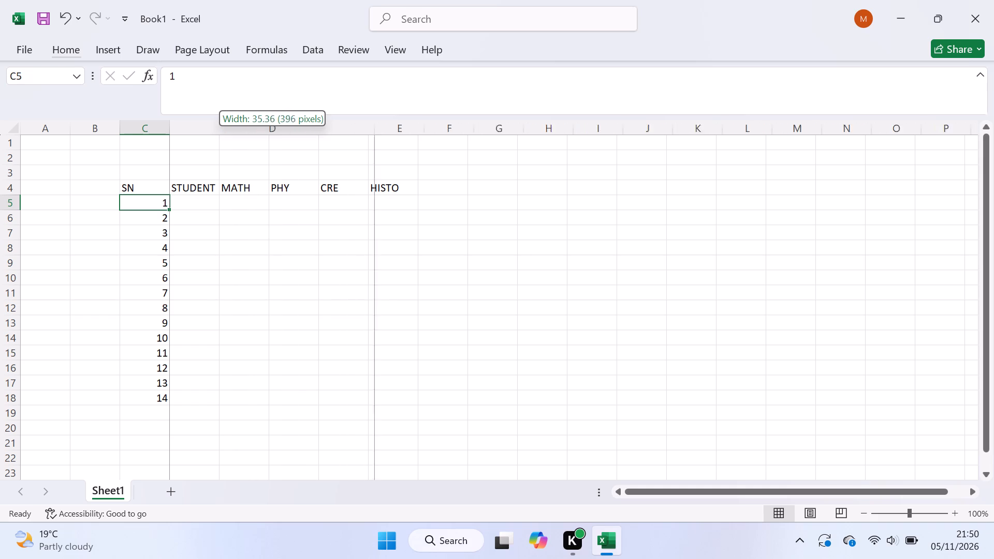
drag(376, 133, 356, 129)
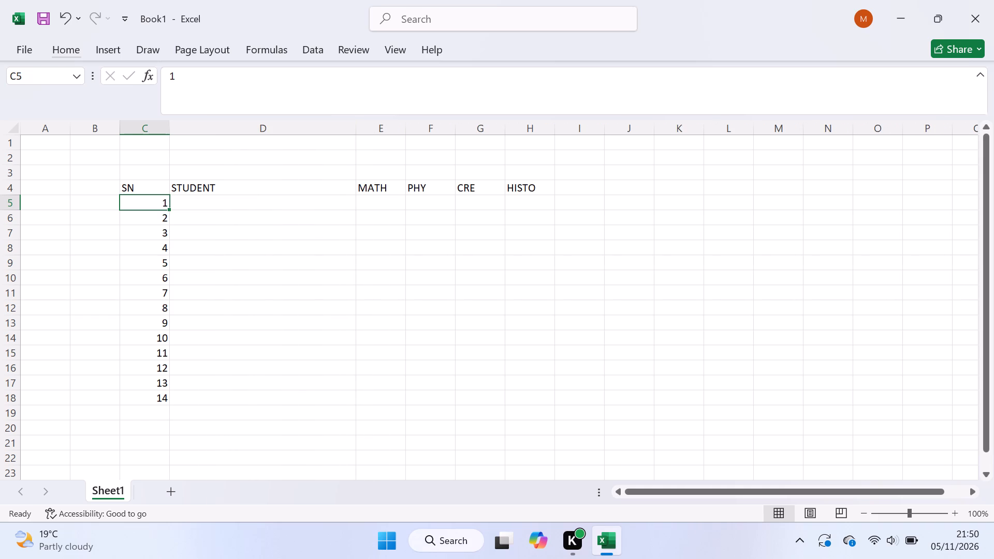
Enter the first student's full name in cell D5, beside serial number 1.
click(208, 207)
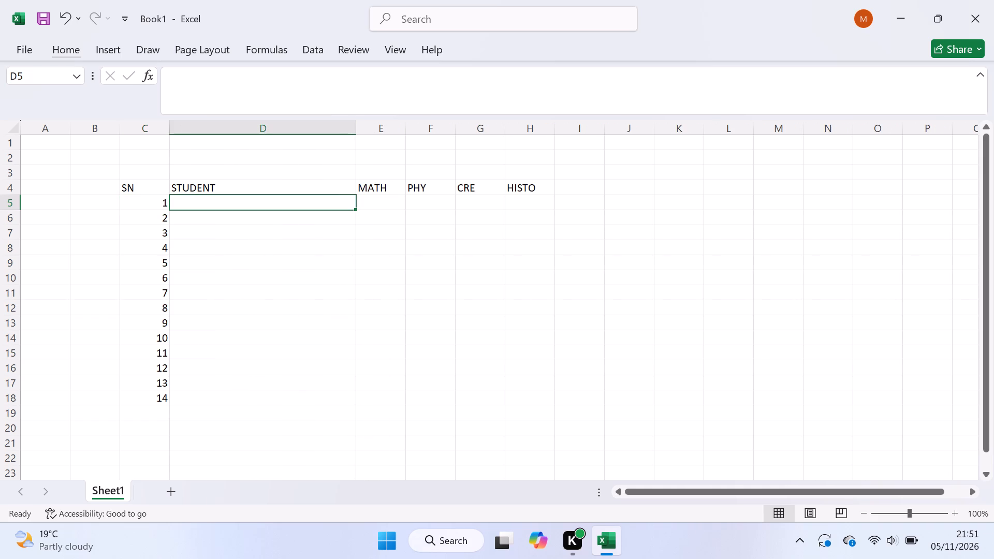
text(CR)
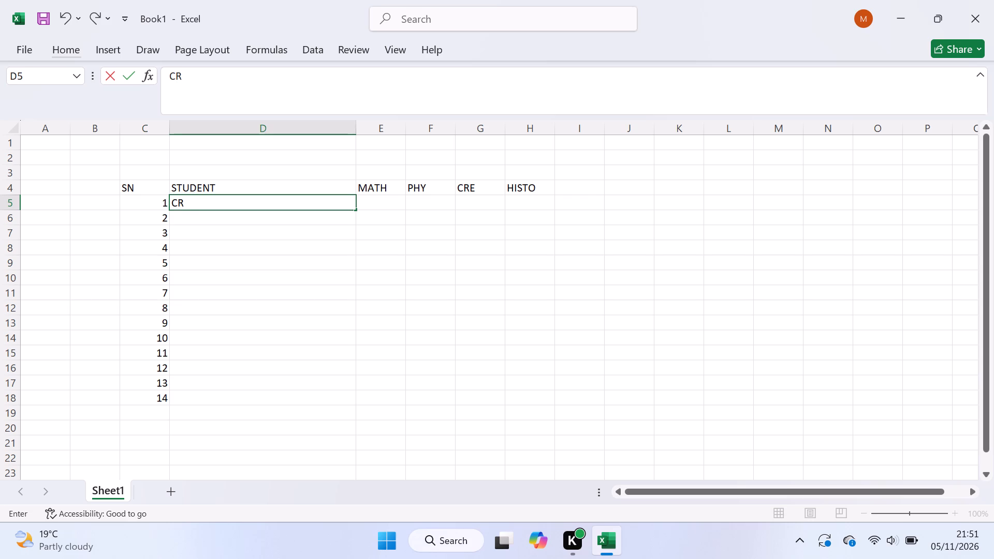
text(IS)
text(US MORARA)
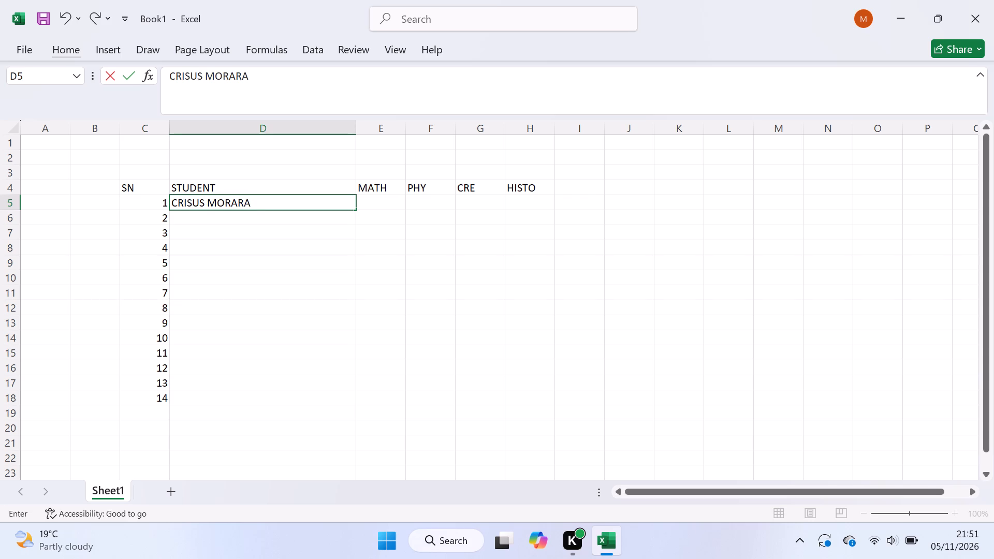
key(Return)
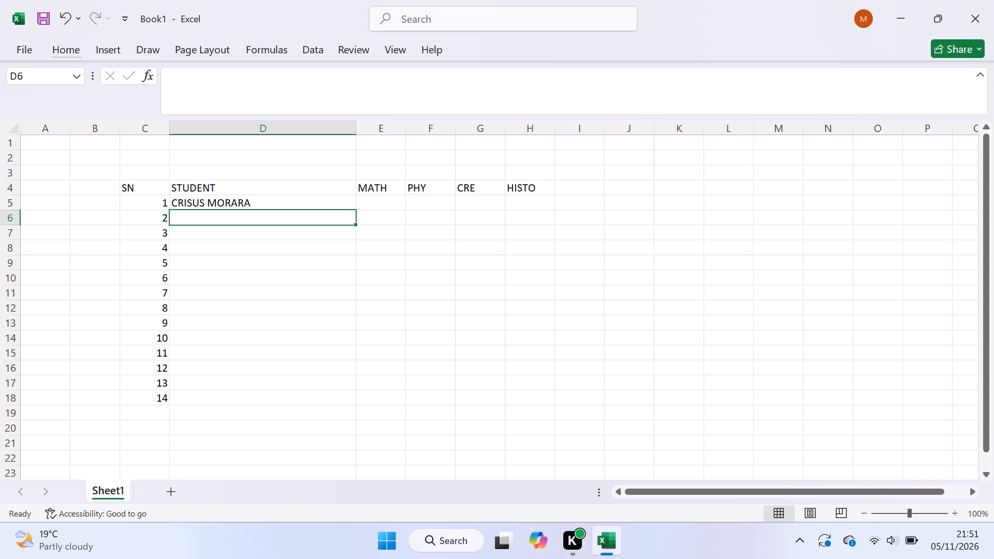
Enter the second and third students' full names in capitals in cells D6 and D7, beside serial numbers 2 and 3.
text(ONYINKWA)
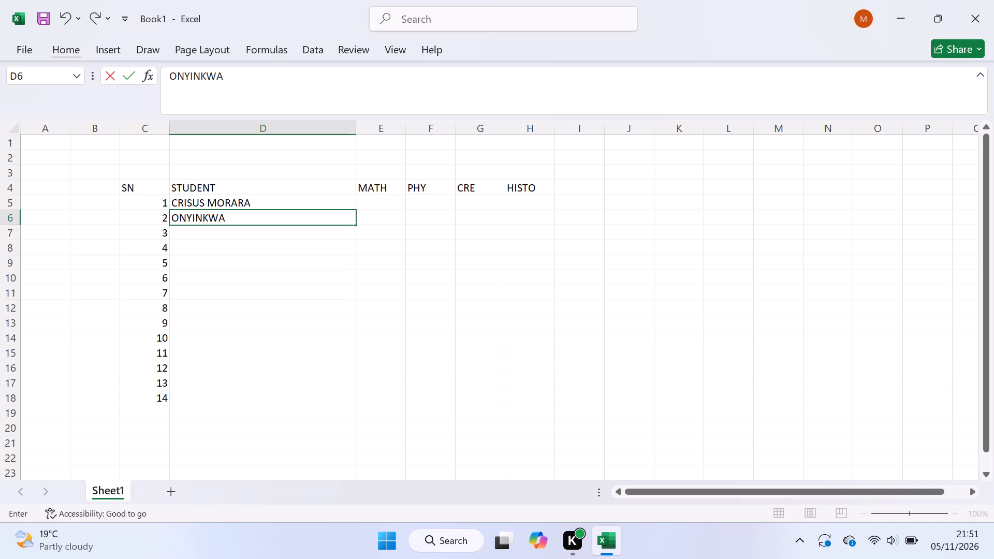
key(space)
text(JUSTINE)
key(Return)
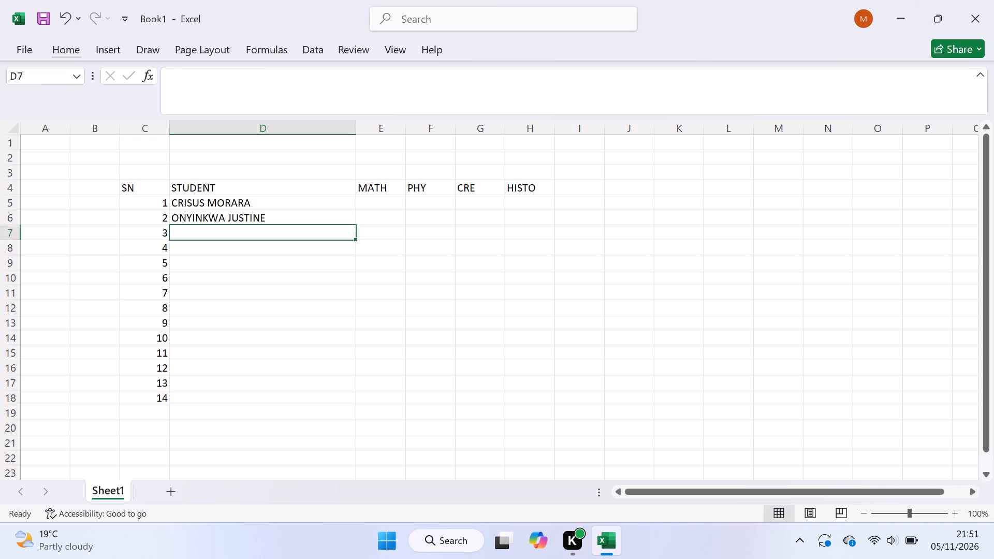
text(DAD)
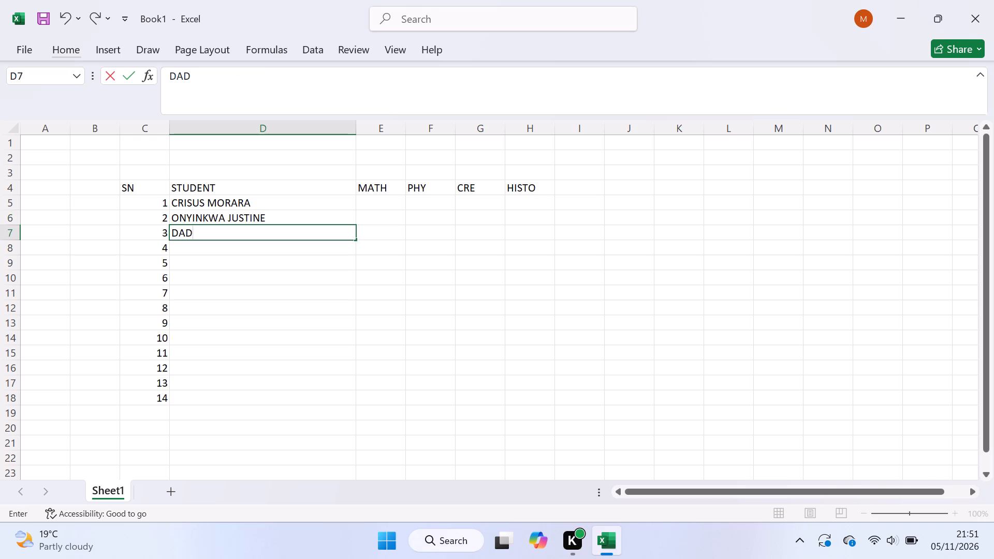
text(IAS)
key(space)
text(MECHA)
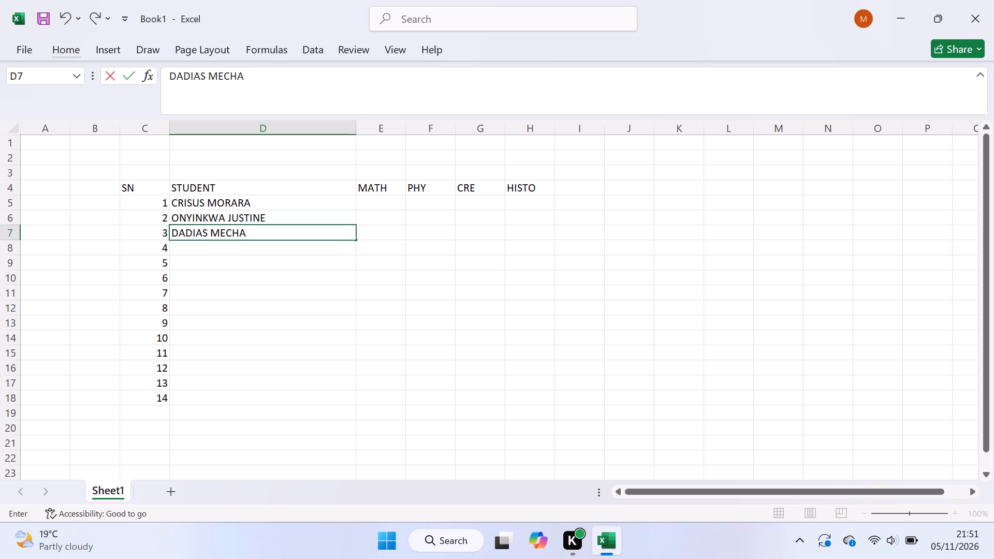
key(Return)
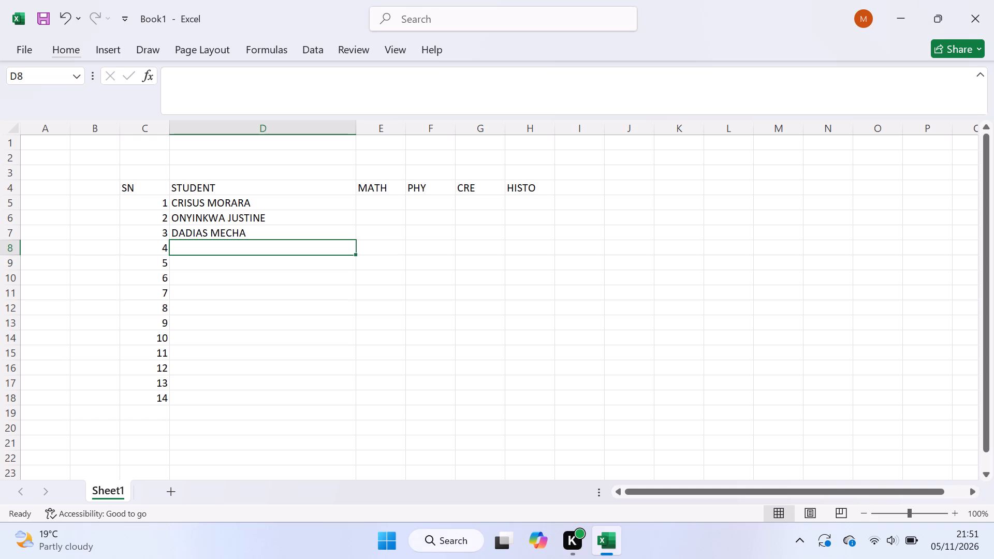
Enter the fourth and fifth students' full names in capitals in cells D8 and D9, beside serial numbers 4 and 5.
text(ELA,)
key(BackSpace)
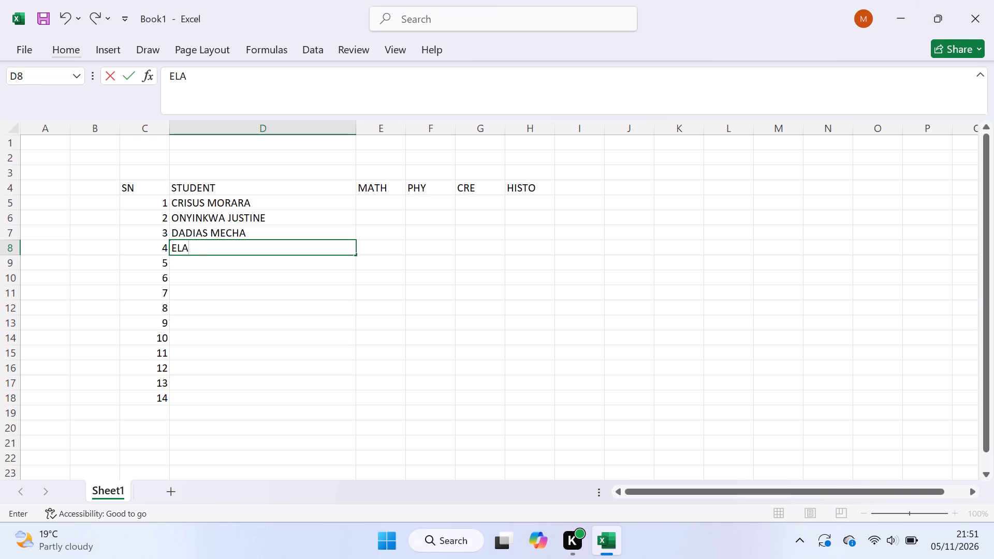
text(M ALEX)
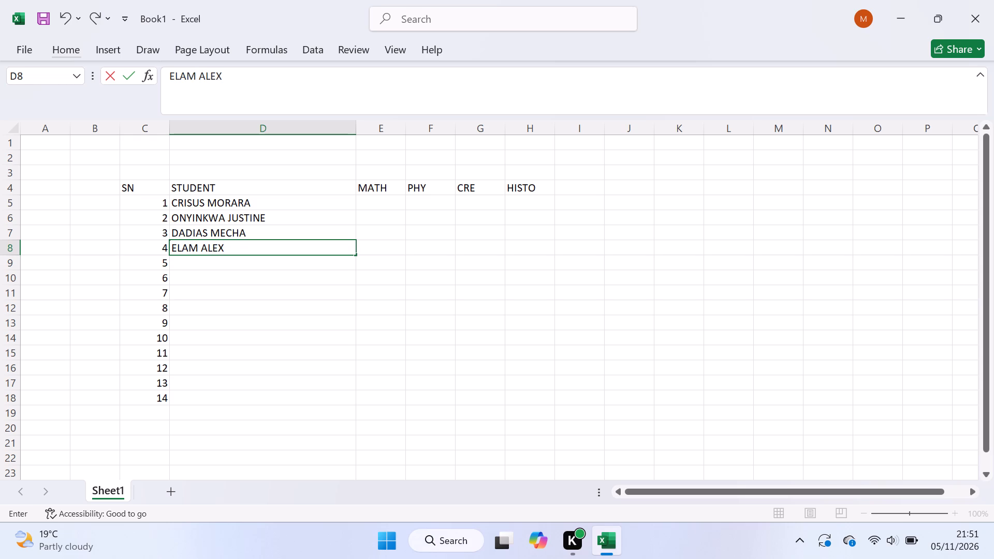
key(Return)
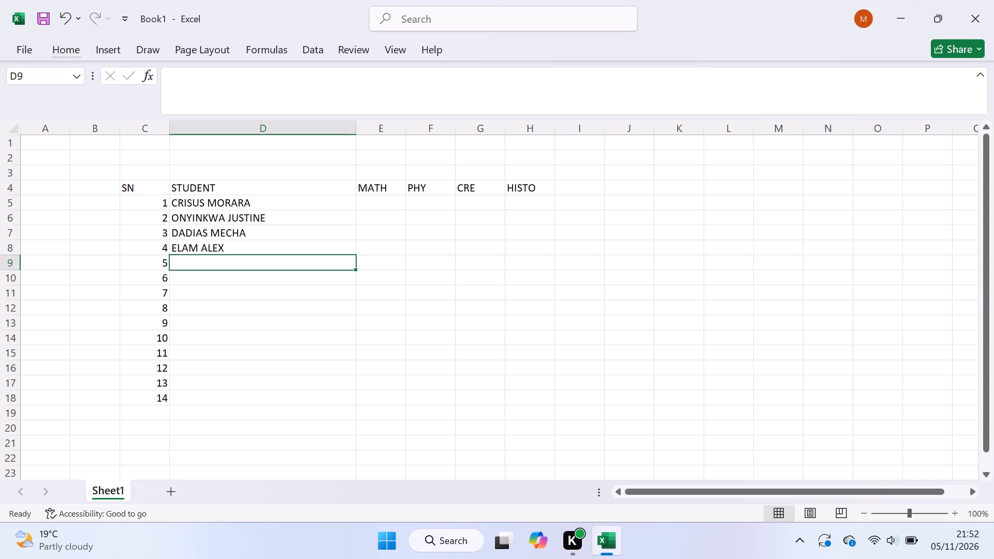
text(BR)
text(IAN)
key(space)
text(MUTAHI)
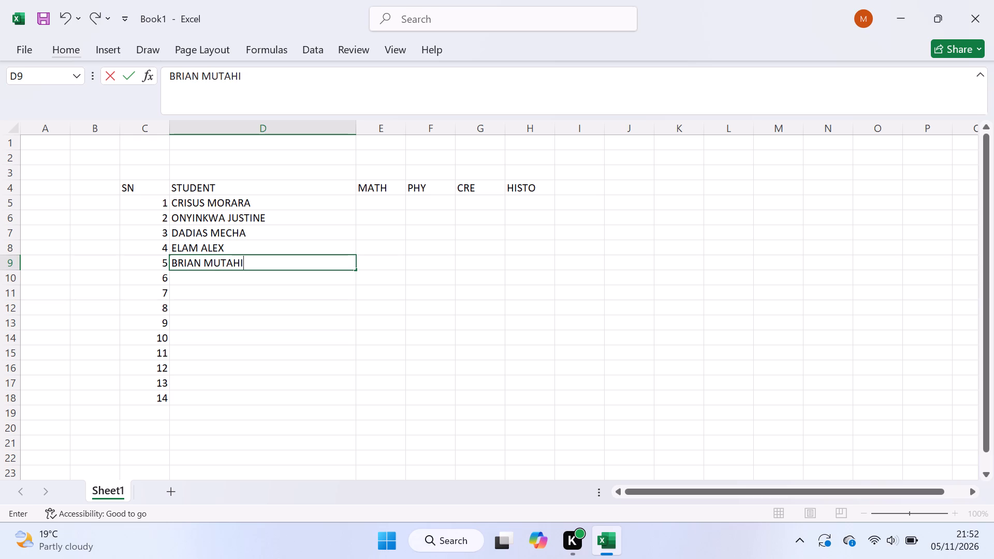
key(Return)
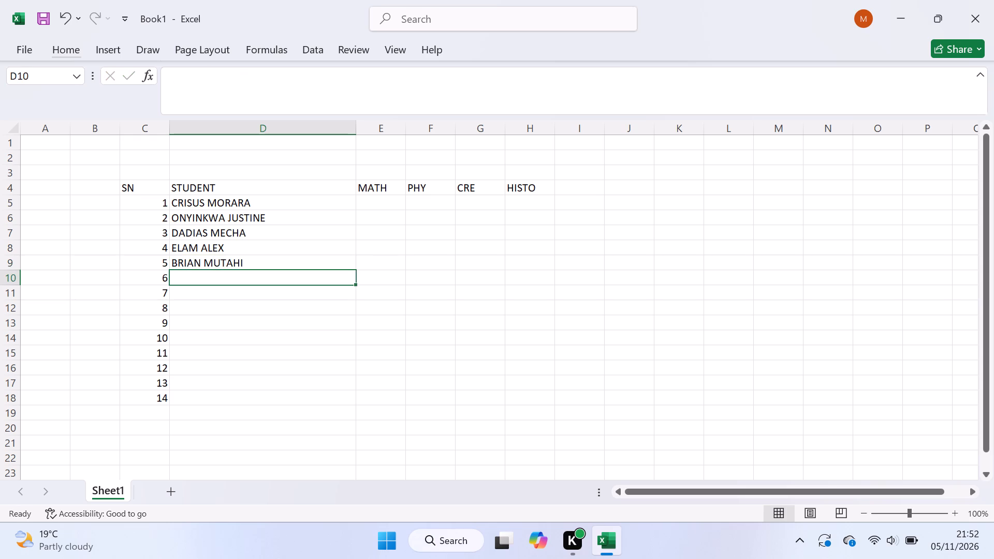
Enter the sixth and seventh students' full names in capitals in cells D10 and D11, beside serial numbers 6 and 7.
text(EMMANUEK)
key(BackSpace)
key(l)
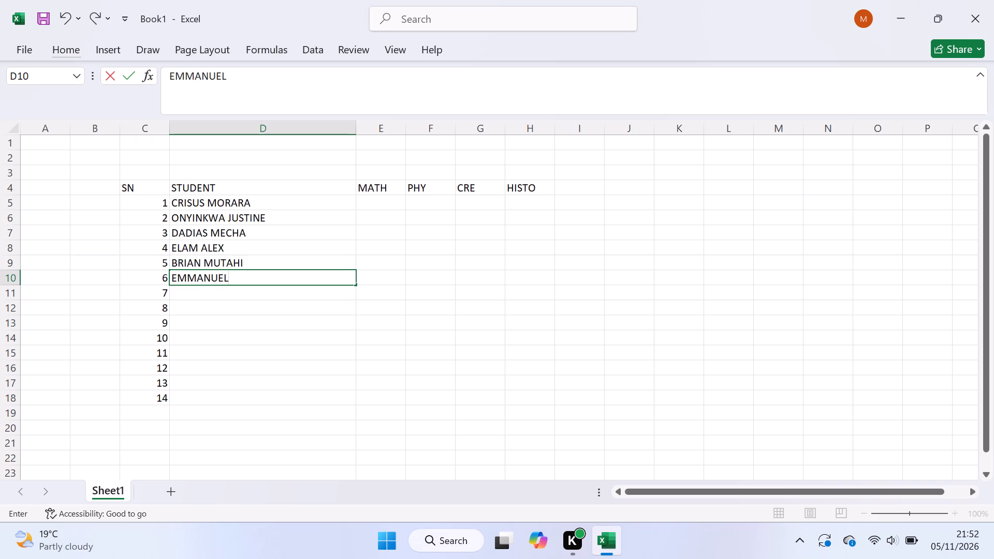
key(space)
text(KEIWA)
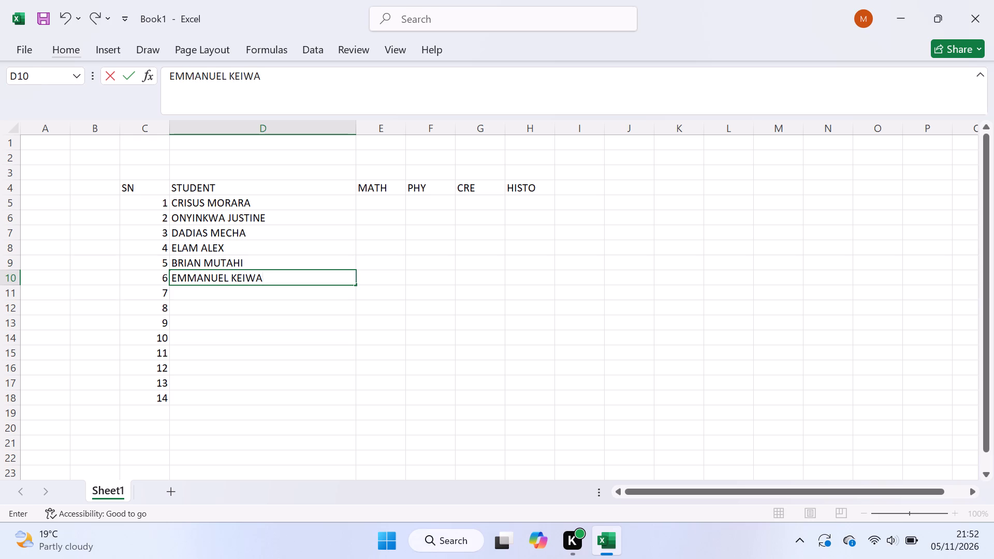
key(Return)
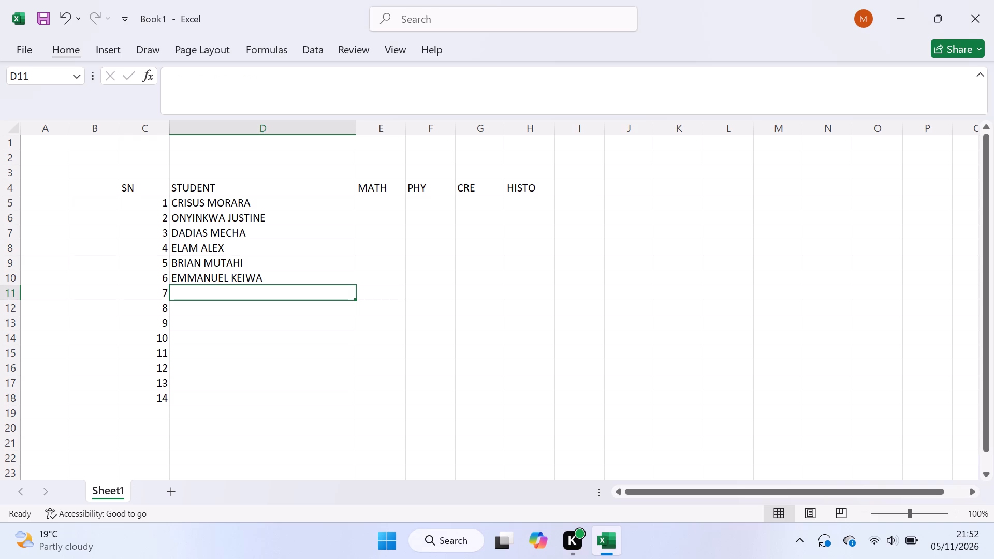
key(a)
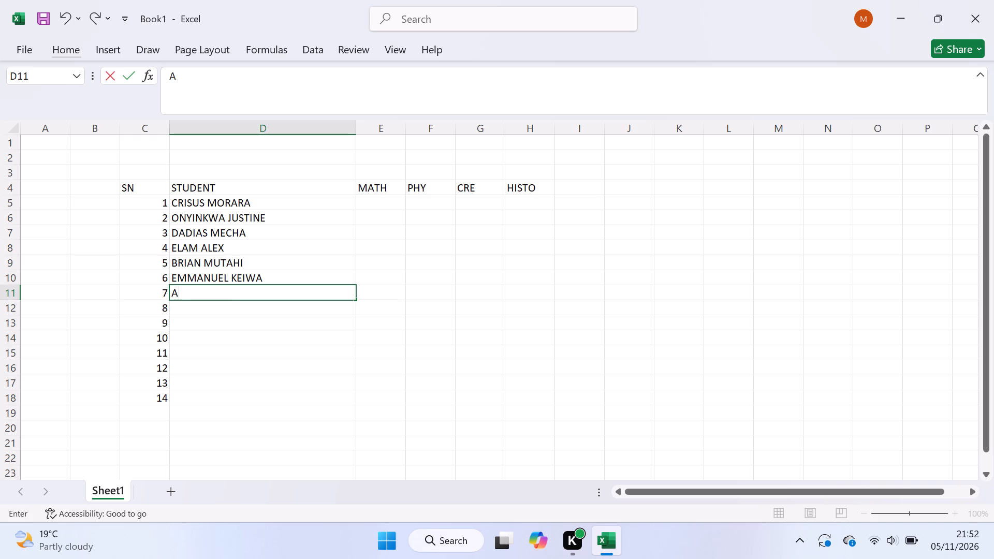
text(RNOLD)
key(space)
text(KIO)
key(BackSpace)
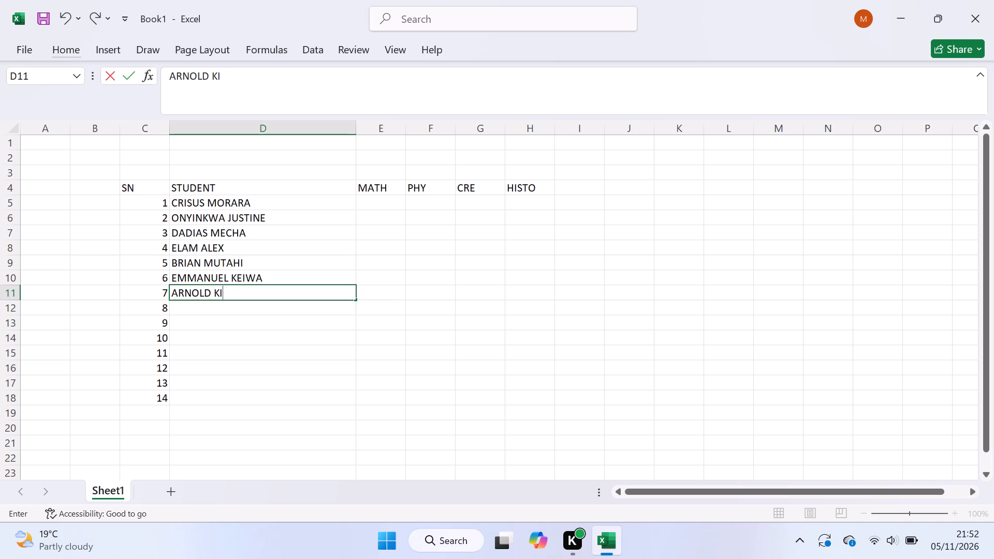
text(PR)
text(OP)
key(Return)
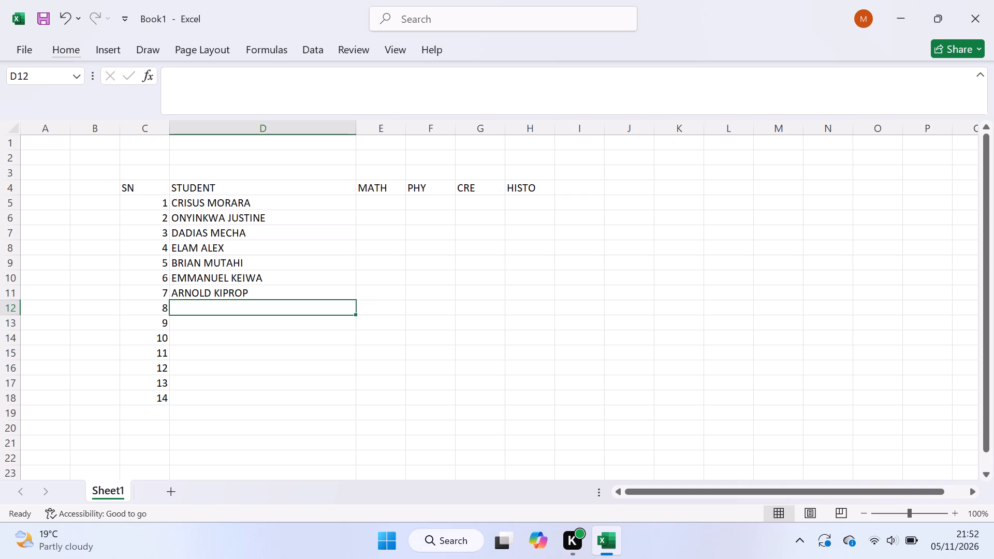
Enter the eighth and ninth students' full names in capitals in cells D12 and D13, beside serial numbers 8 and 9.
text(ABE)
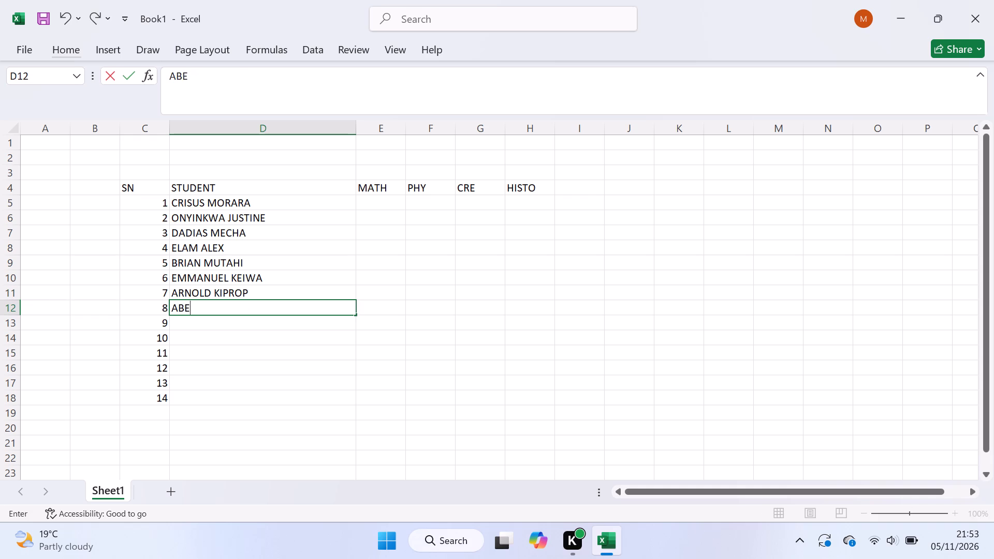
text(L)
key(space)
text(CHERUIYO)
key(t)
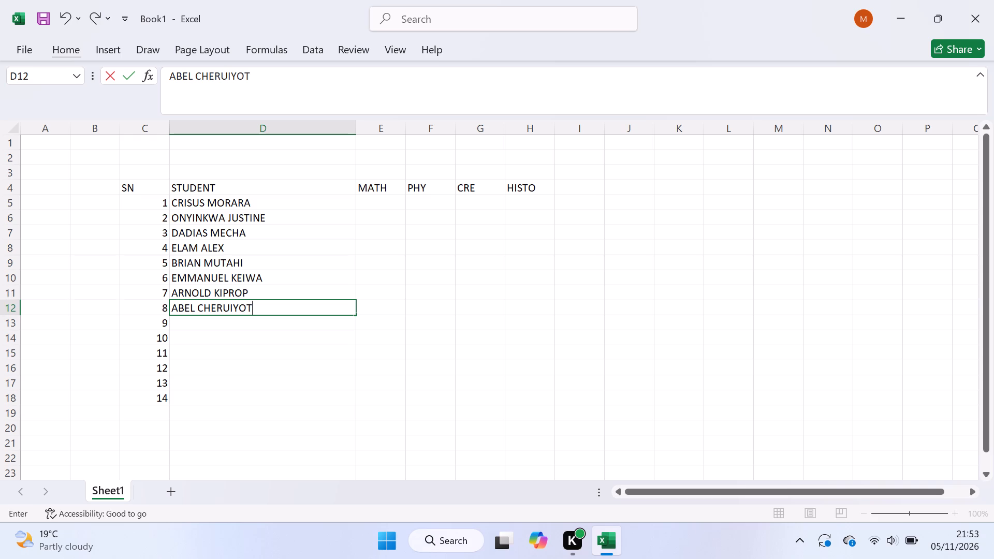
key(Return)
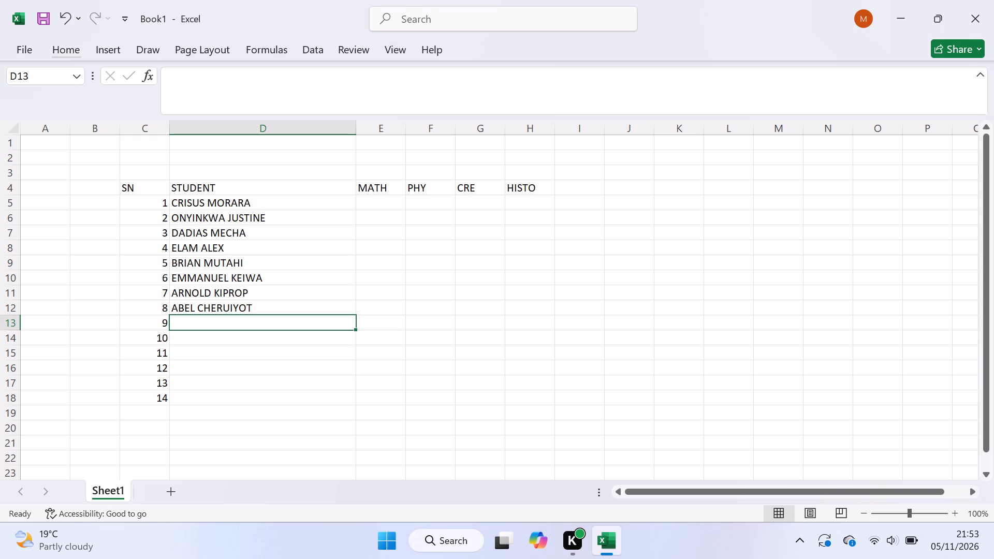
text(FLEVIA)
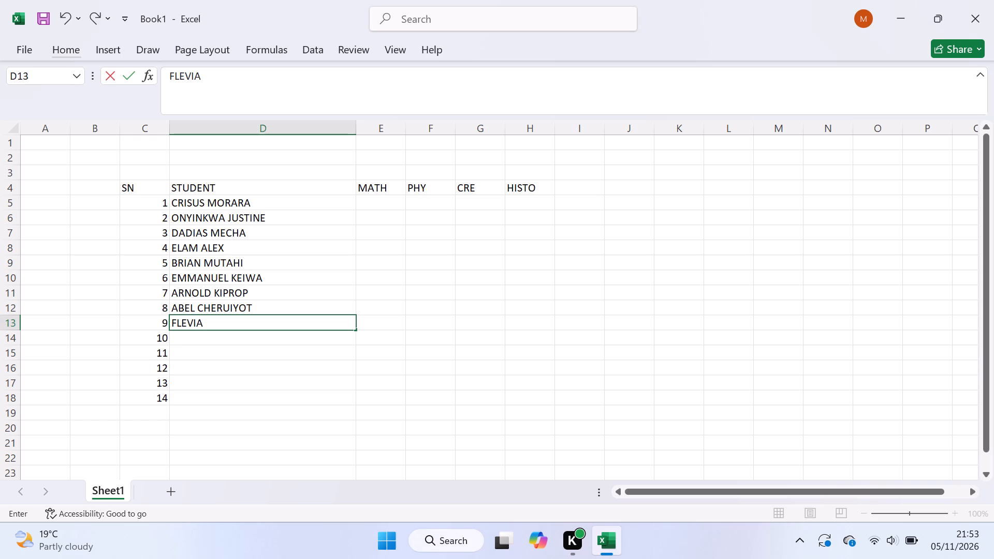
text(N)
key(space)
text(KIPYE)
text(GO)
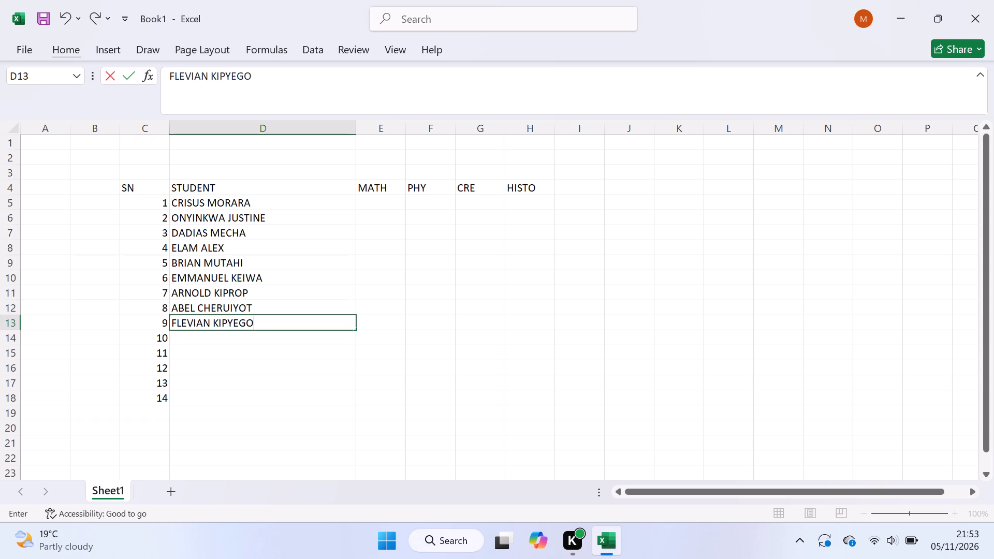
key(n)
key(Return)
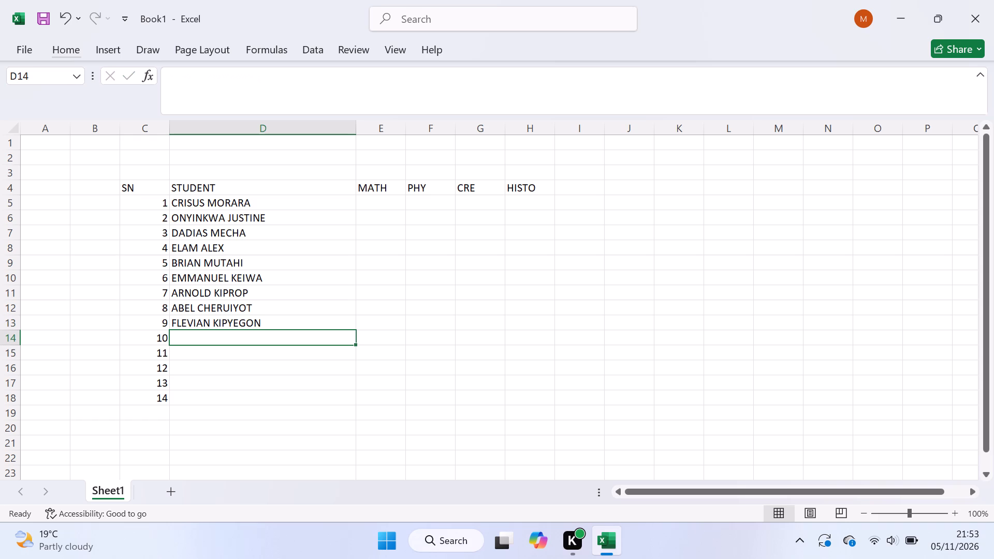
Enter the tenth and eleventh students' full names in capitals in cells D14 and D15, beside serial numbers 10 and 11.
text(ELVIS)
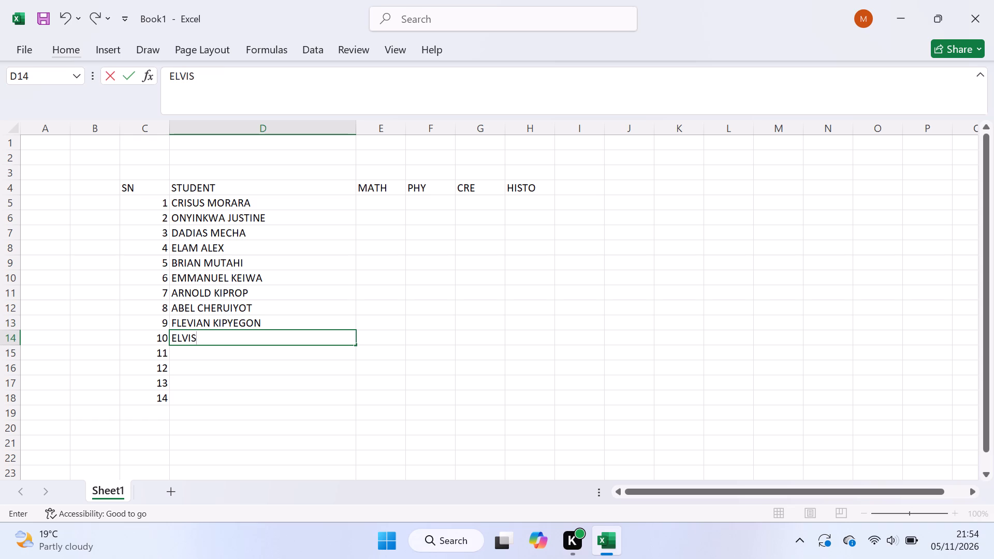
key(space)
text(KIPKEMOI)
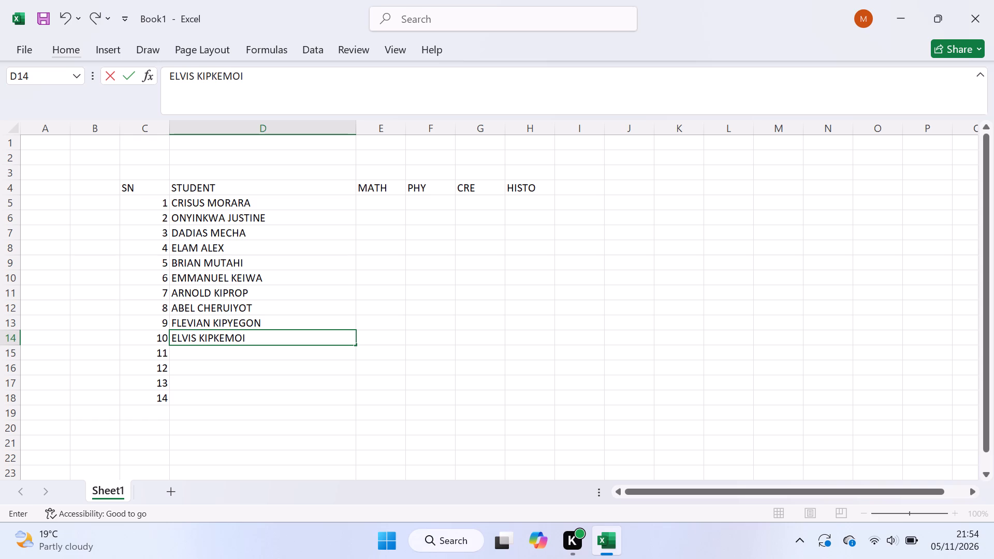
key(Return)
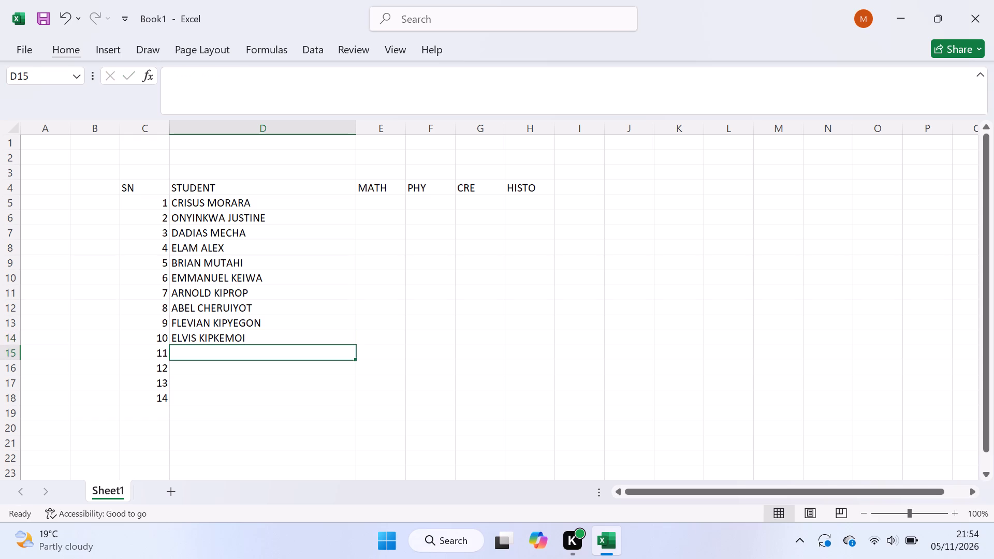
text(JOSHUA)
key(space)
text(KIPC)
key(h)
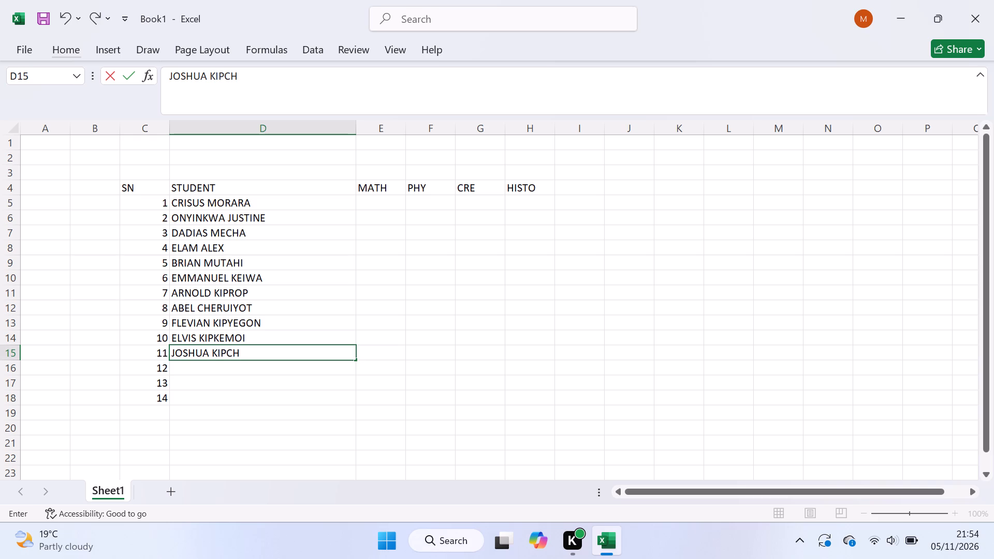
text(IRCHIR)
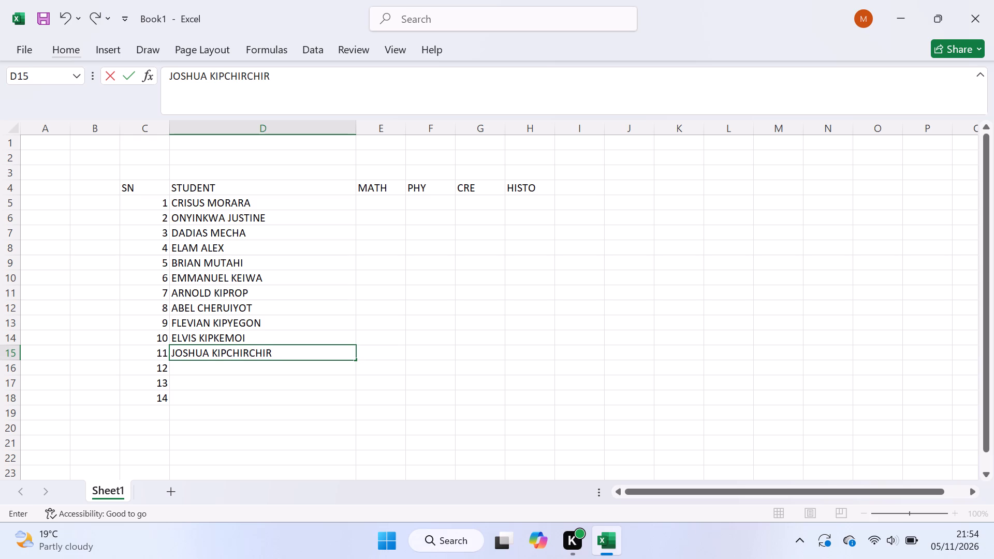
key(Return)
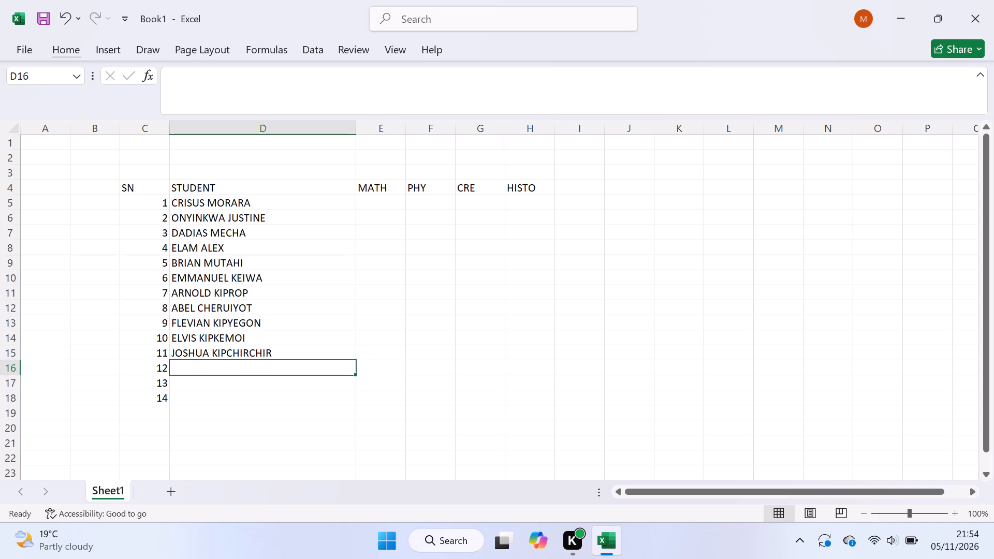
Enter the twelfth and thirteenth students' full names in capitals in cells D16 and D17, beside serial numbers 12 and 13.
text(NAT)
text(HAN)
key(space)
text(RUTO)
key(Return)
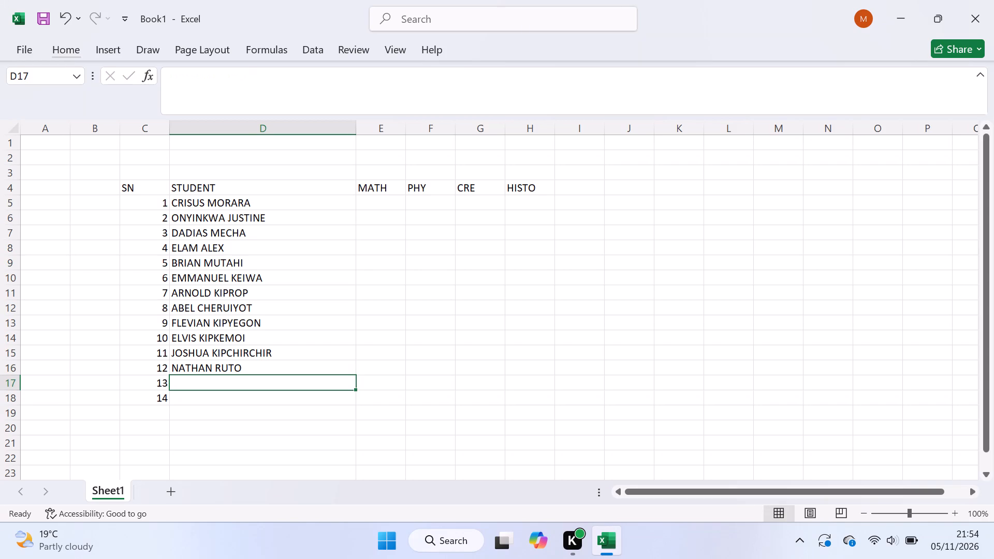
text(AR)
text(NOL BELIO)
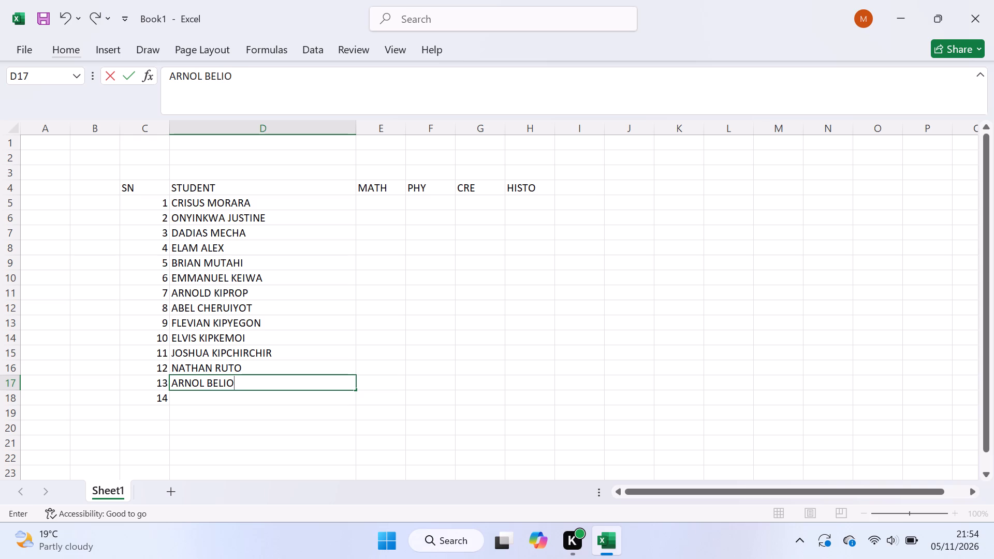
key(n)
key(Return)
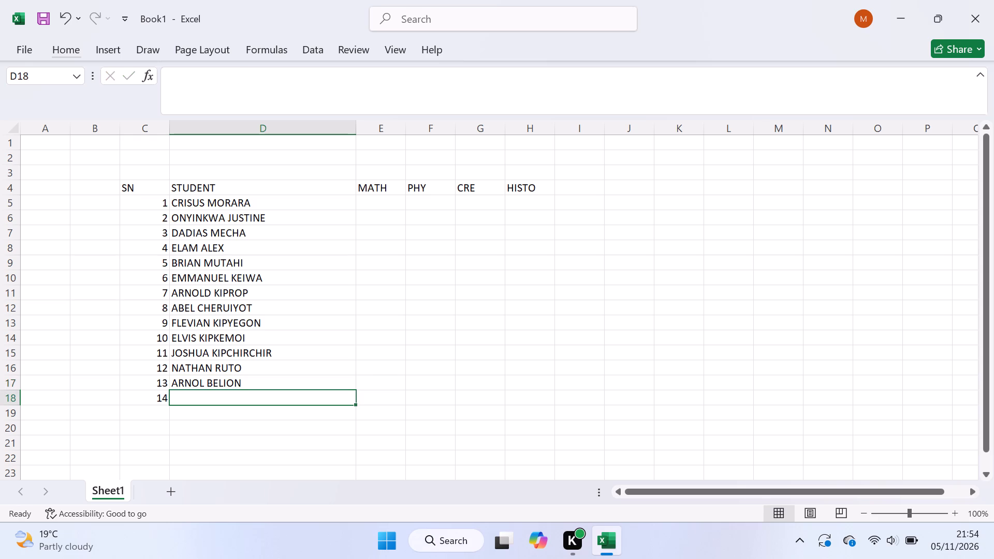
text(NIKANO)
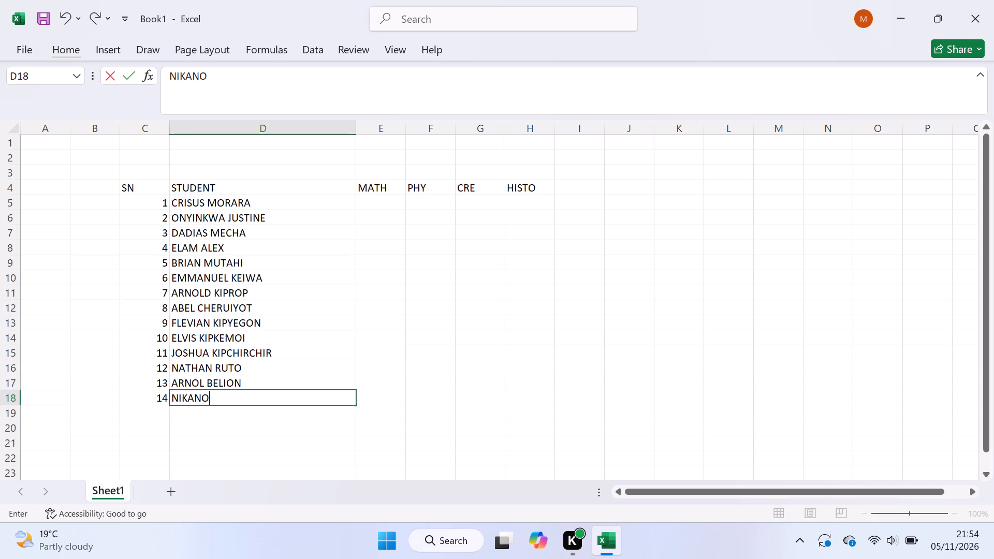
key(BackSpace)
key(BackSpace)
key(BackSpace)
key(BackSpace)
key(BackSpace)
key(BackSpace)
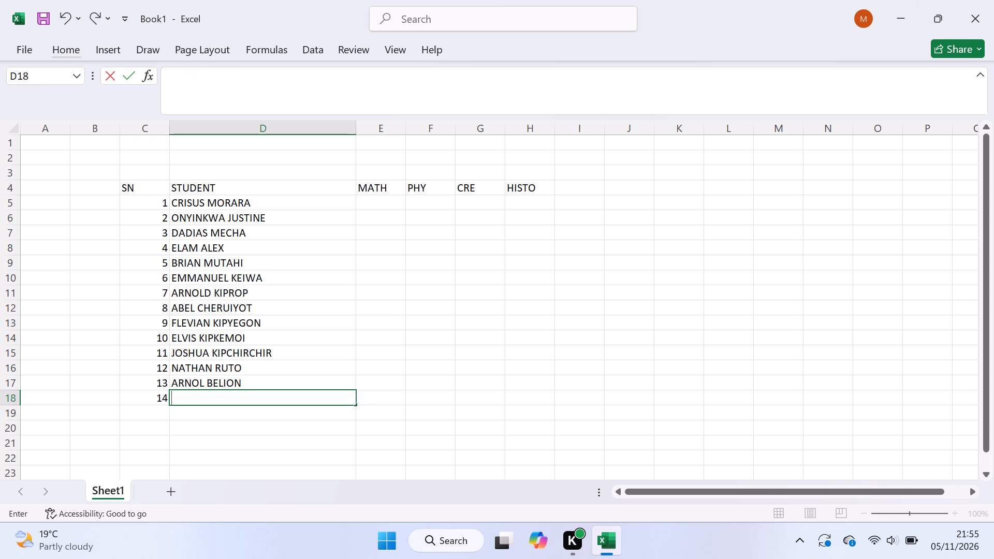
Enter the fourteenth student's full name in capitals in cell D18, beside serial number 14.
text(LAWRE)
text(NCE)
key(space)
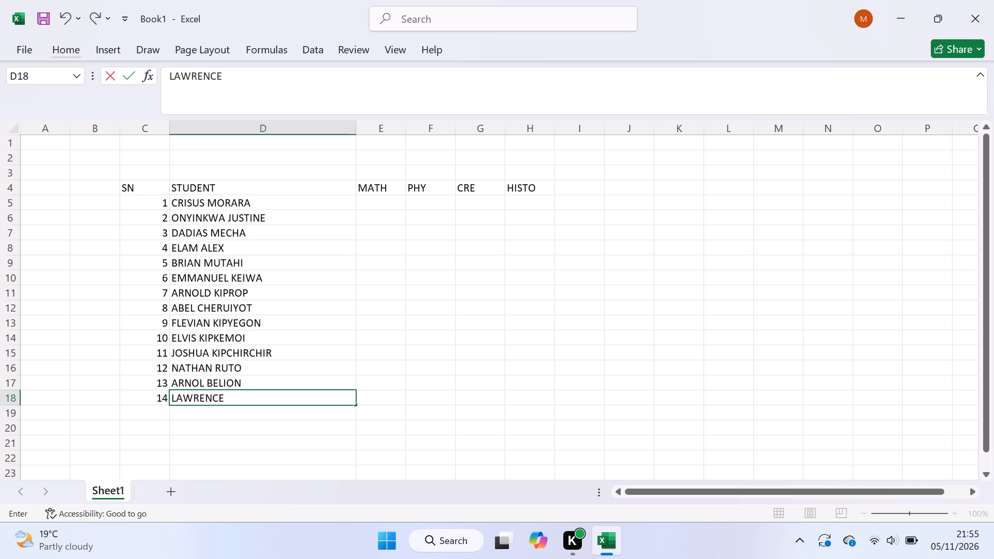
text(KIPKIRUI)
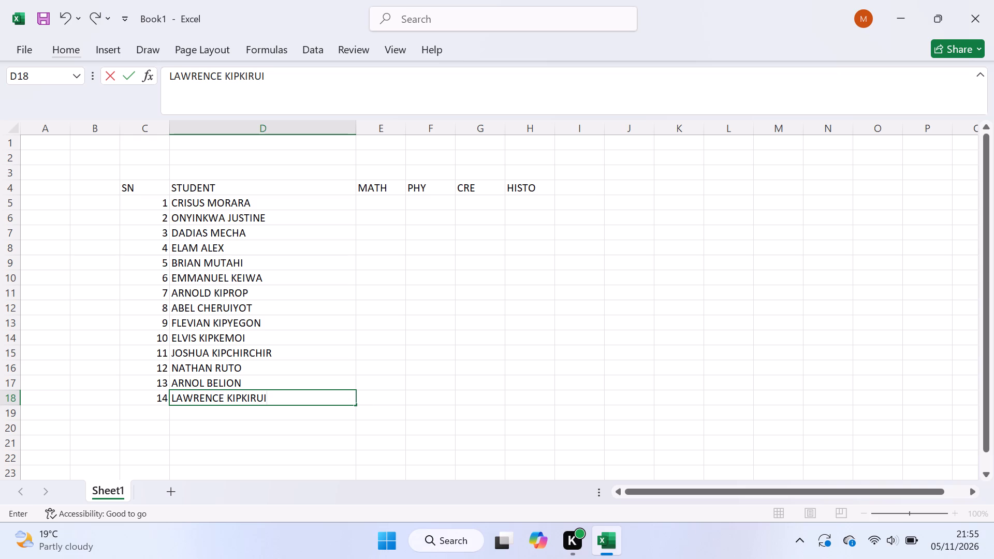
Enter the MATH marks 89, 73, 65 and 73 in cells E5 to E8 for students 1 to 4.
click(377, 200)
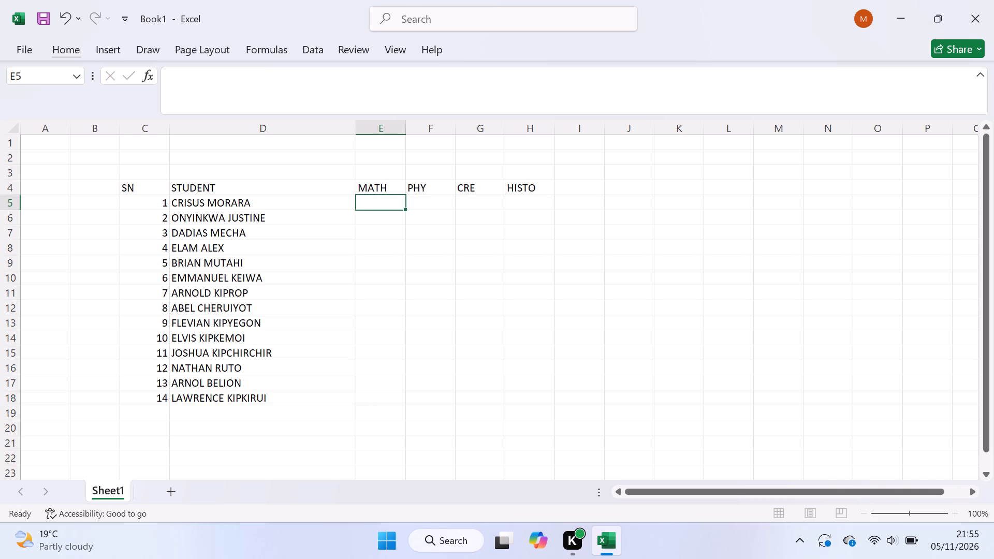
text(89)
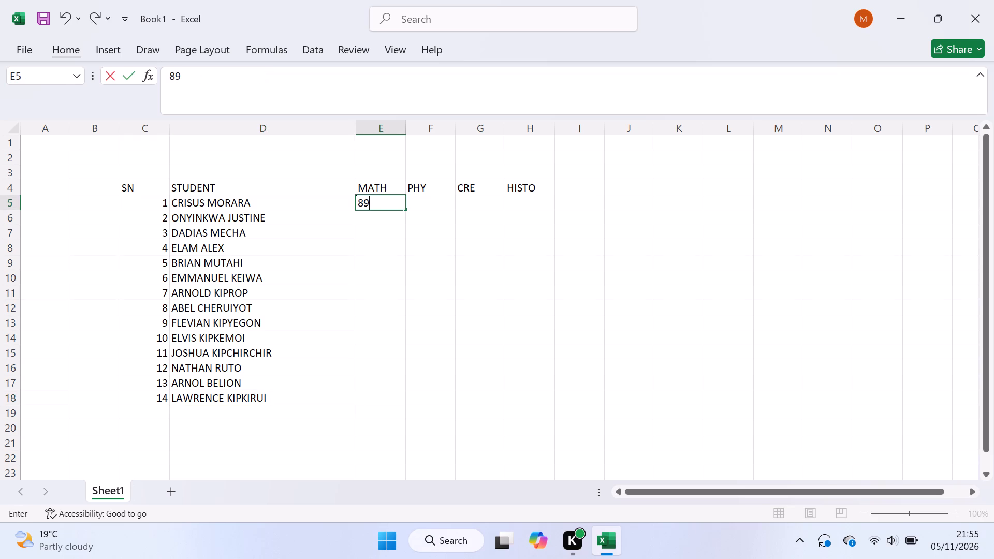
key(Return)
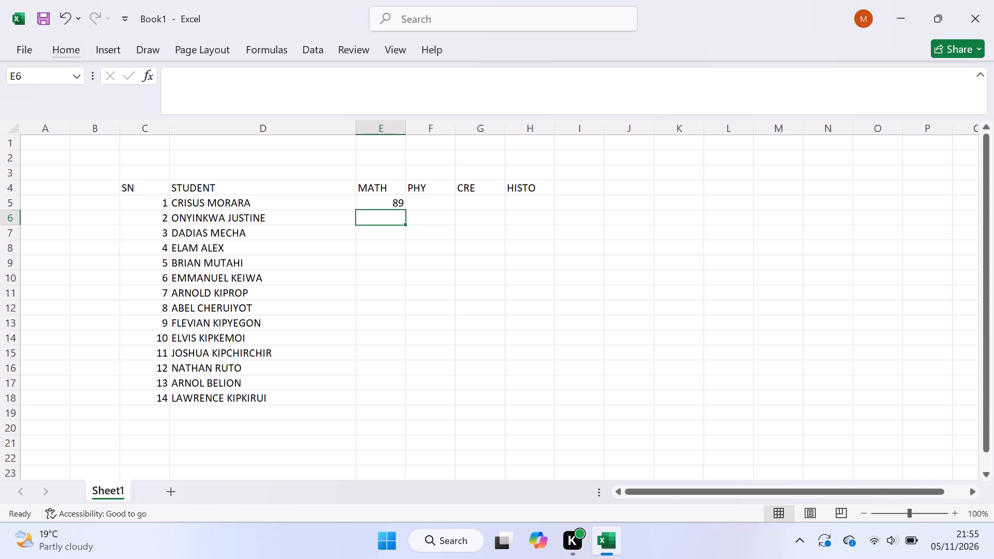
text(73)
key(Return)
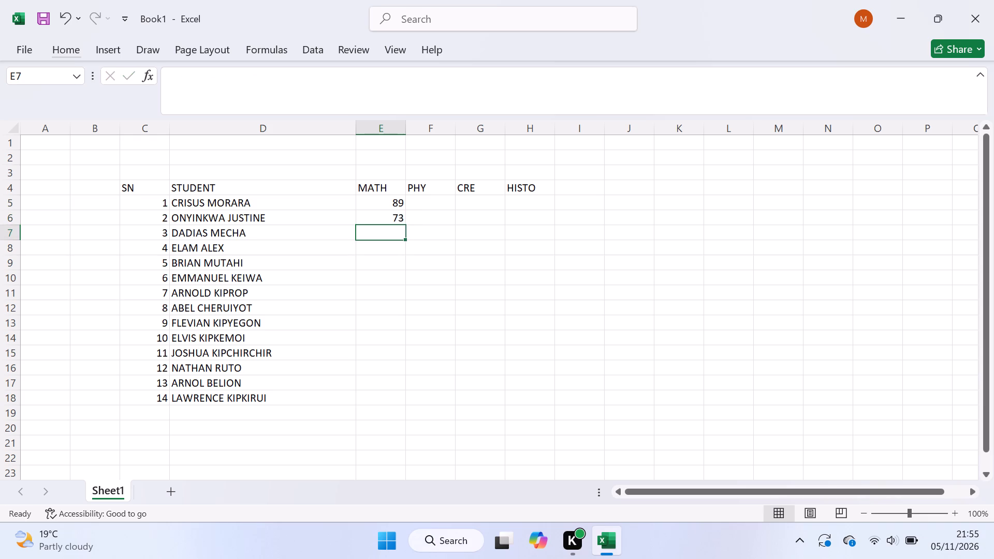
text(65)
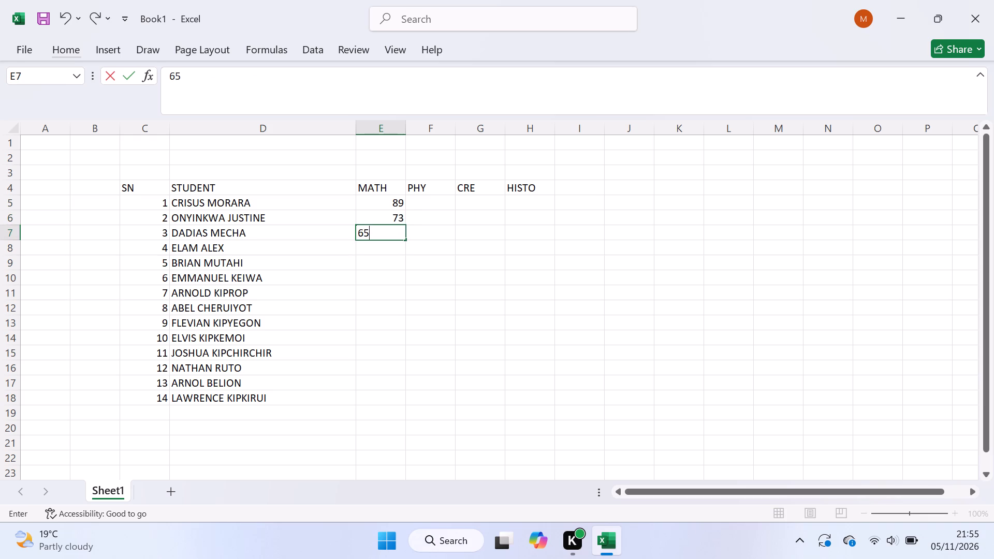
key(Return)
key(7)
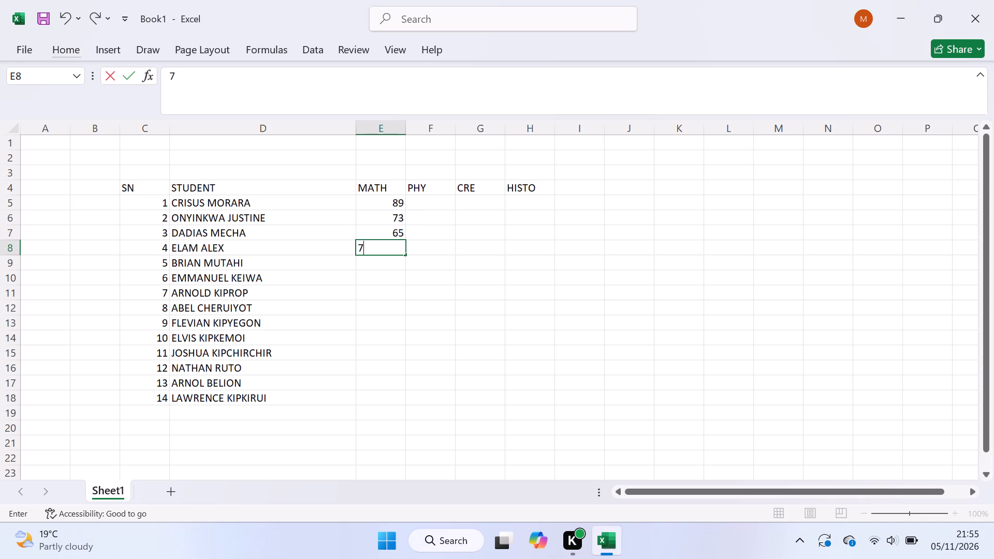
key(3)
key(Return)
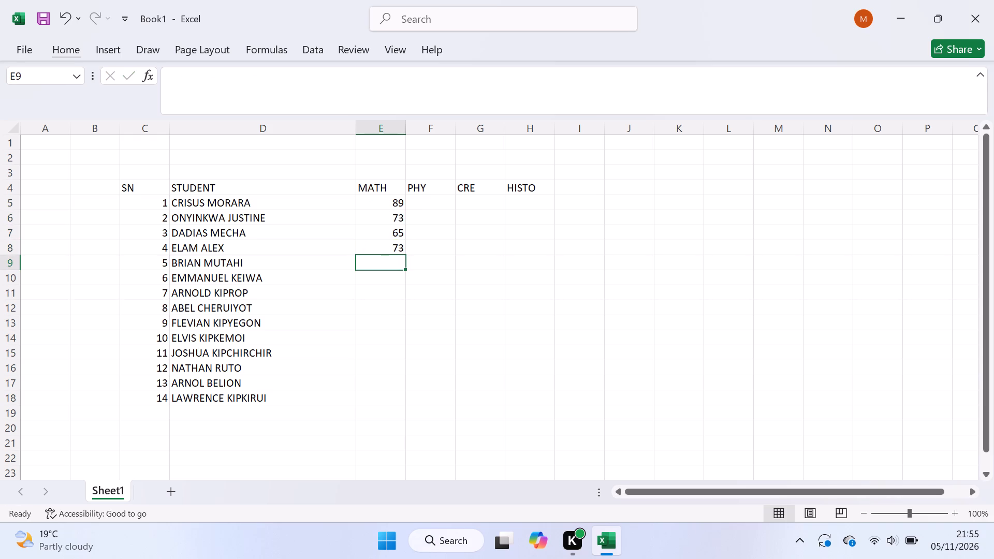
Enter the MATH mark 65 in both cells E9 and E10 for students 5 and 6.
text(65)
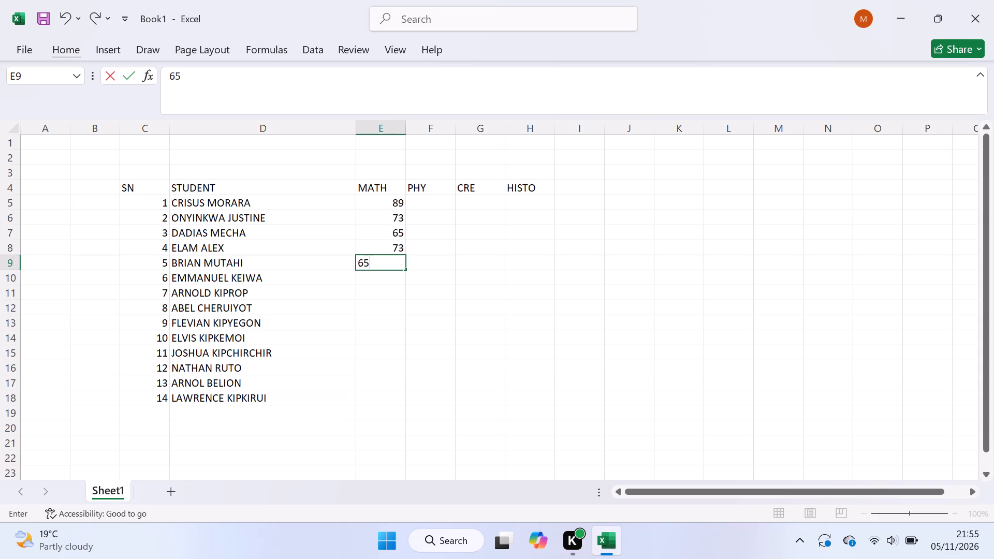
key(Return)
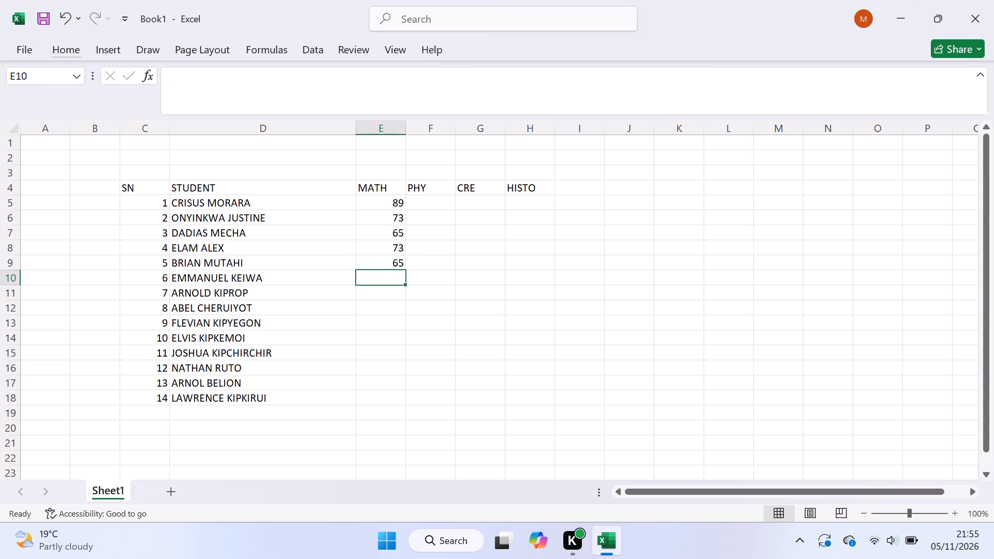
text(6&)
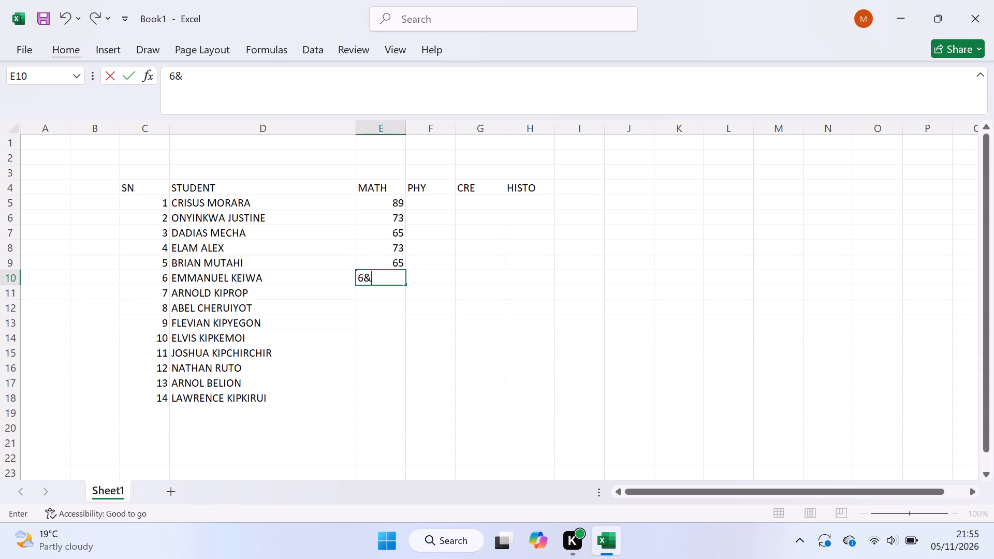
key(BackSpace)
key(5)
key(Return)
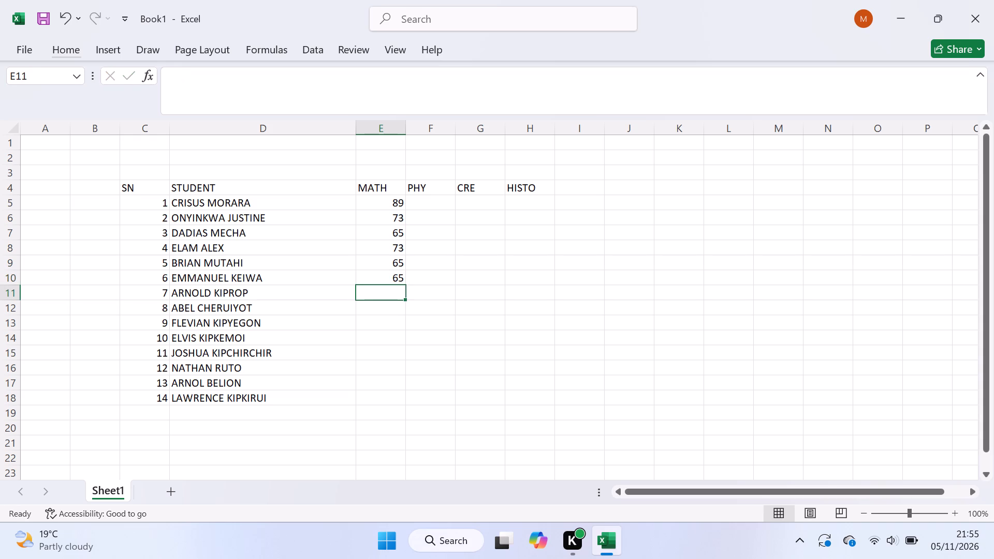
Lower the screen brightness in the system quick settings and return to the worksheet.
click(902, 534)
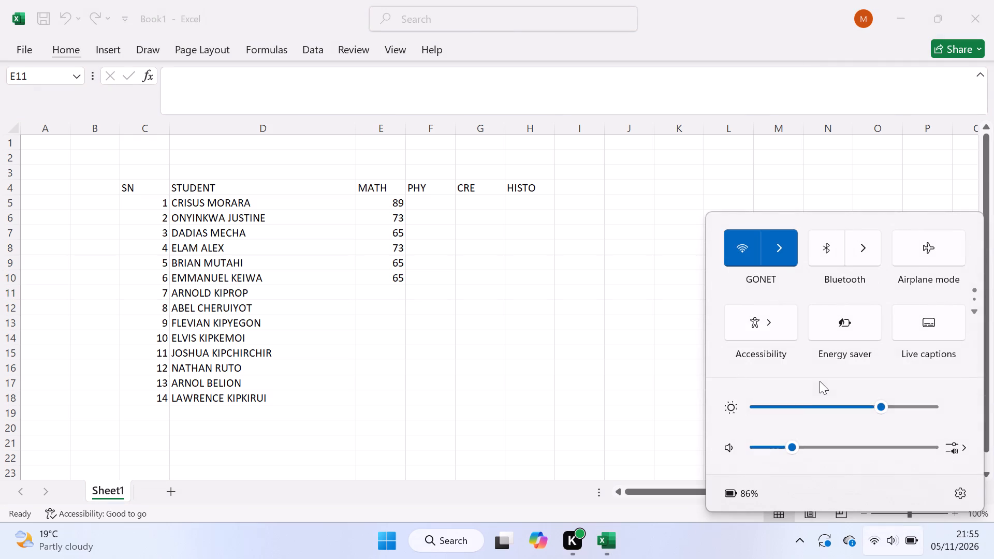
click(790, 409)
click(620, 324)
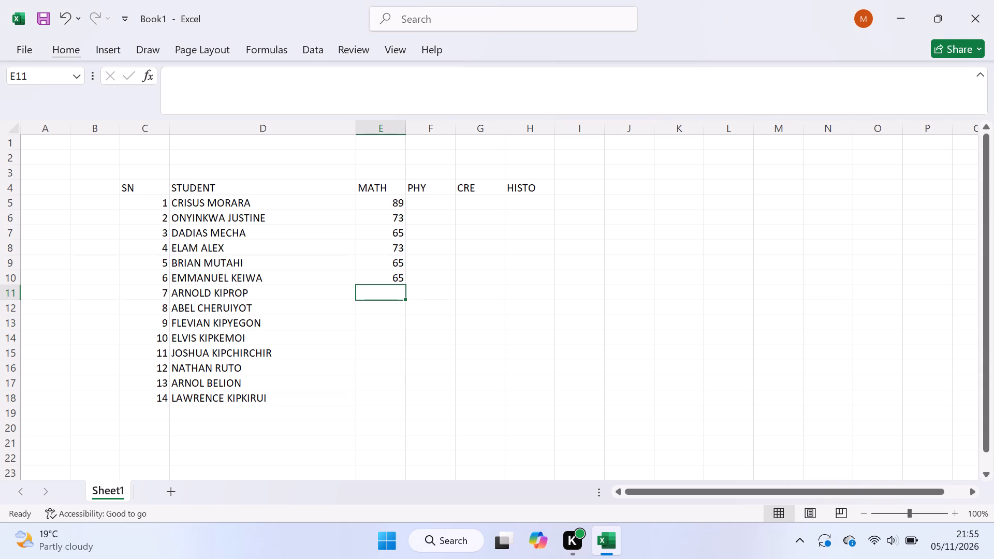
Enter the MATH marks 56, 59, 69 and 77 in cells E11 to E14 for students 7 to 10.
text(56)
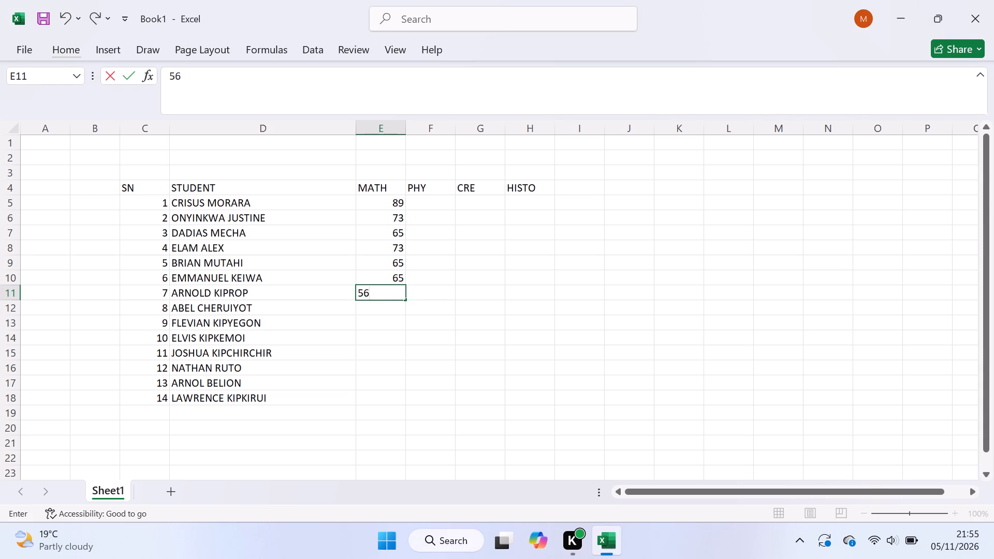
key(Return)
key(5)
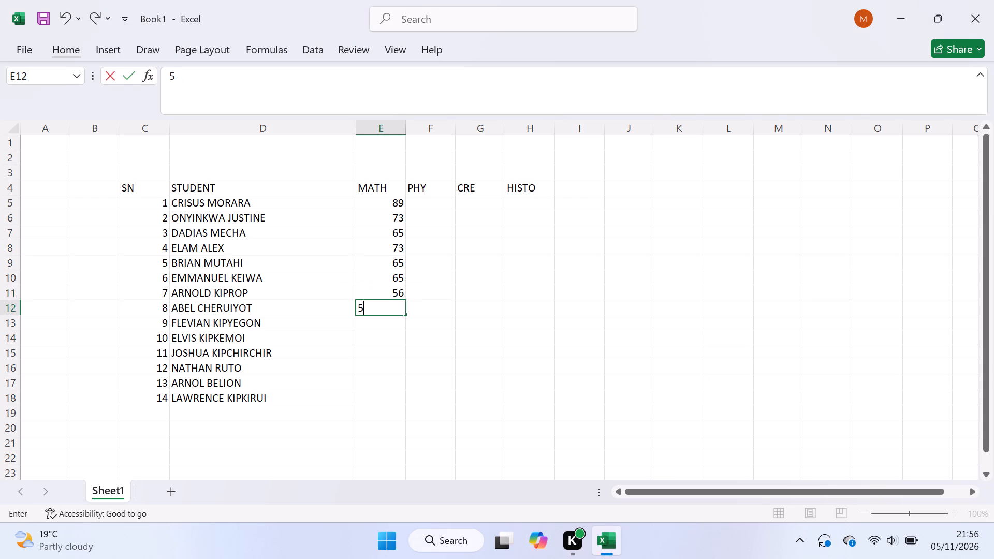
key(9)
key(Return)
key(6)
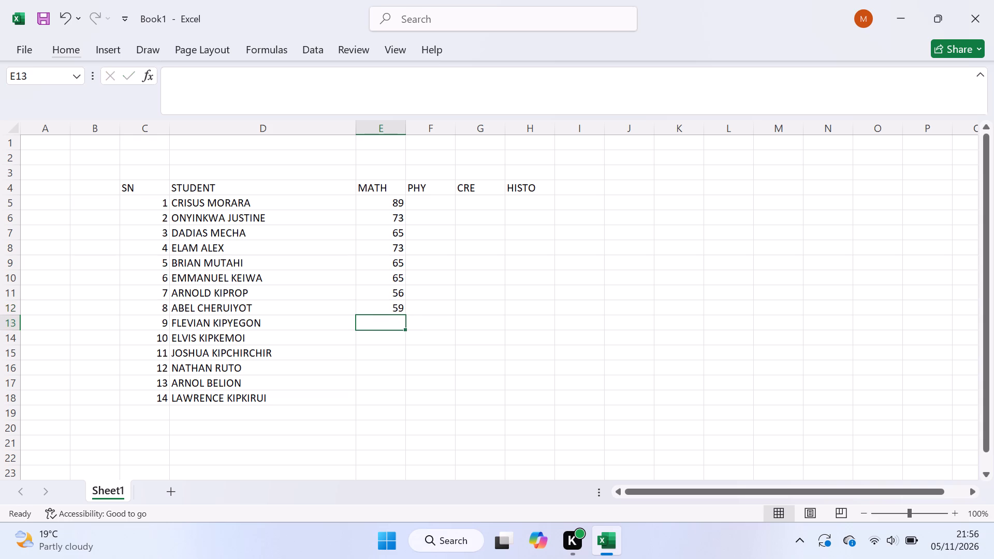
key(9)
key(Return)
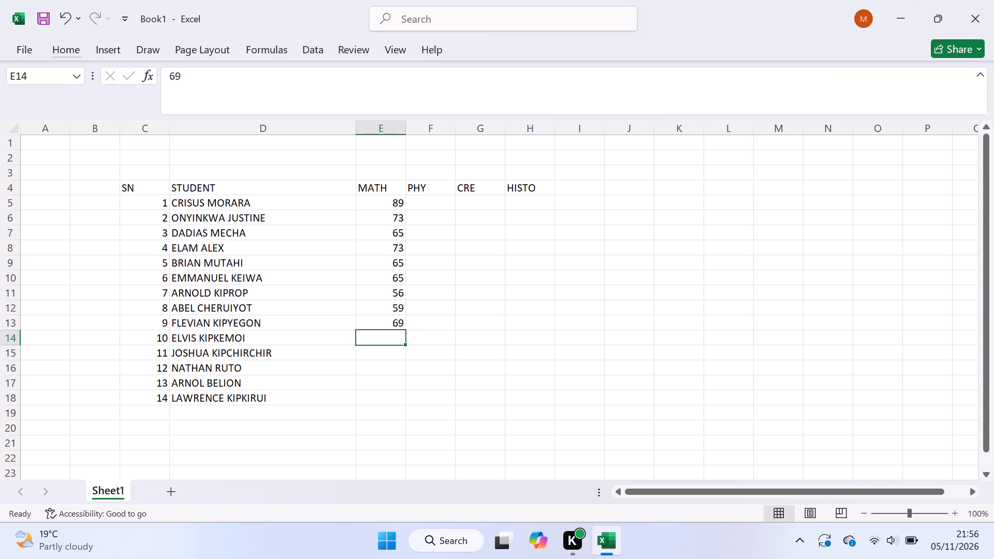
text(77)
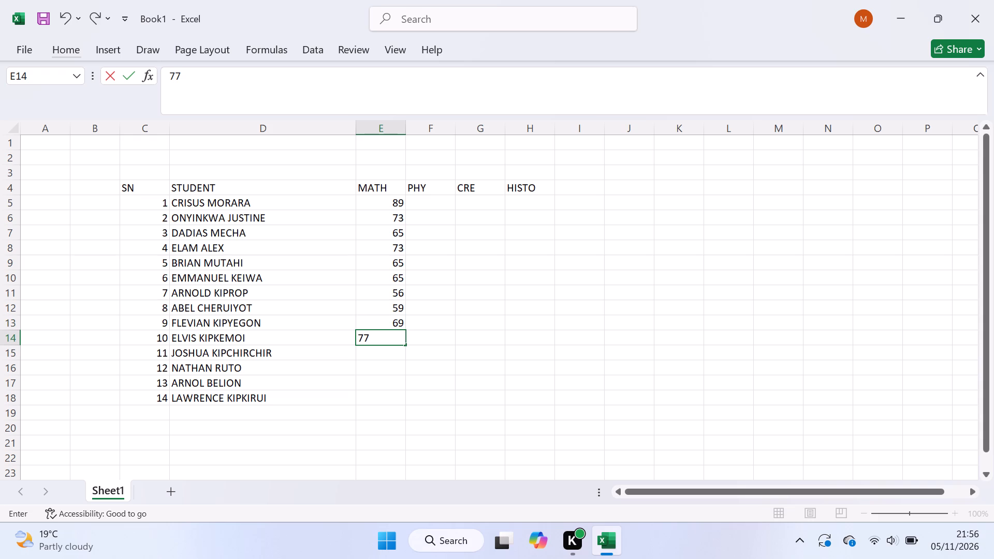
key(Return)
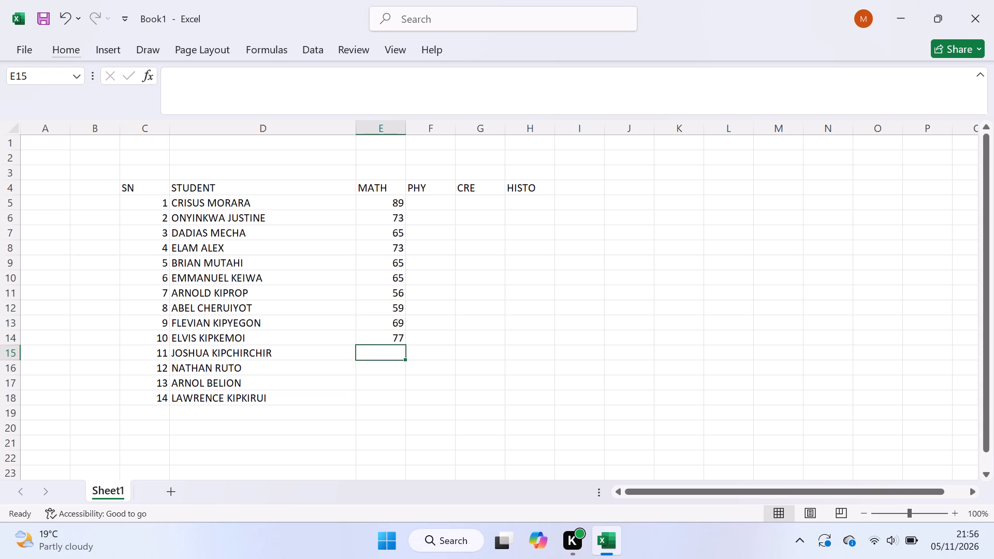
Enter the MATH marks 71, 72, 61 and 59 in cells E15 to E18 for students 11 to 14.
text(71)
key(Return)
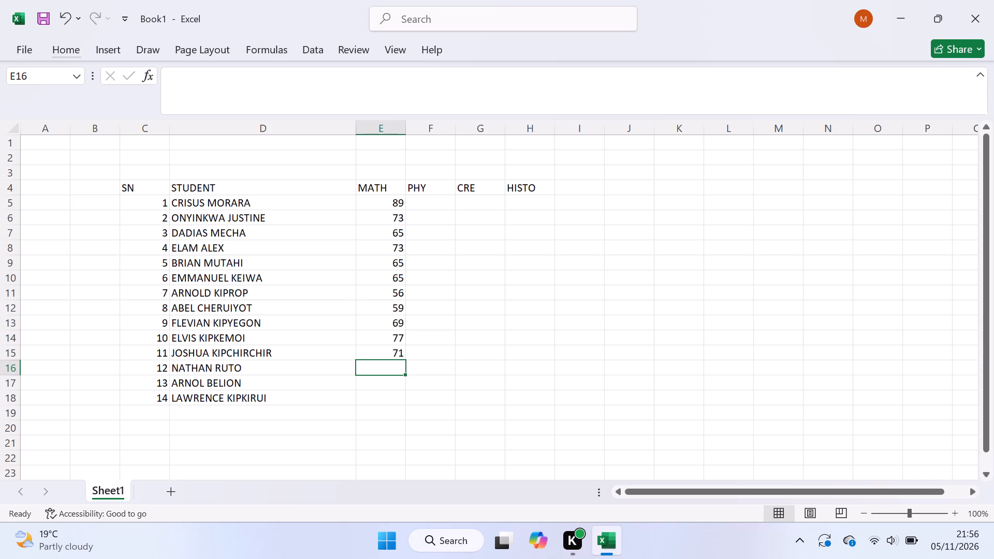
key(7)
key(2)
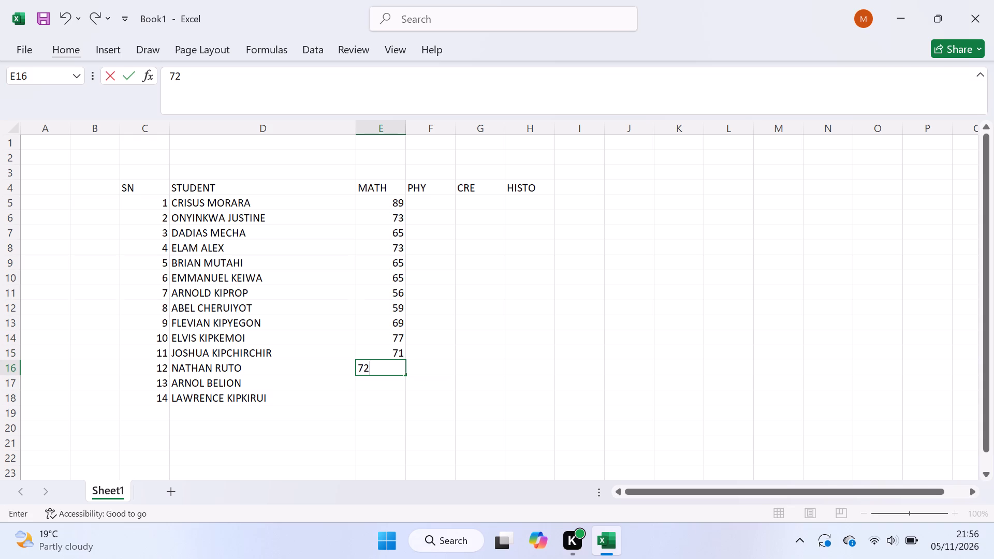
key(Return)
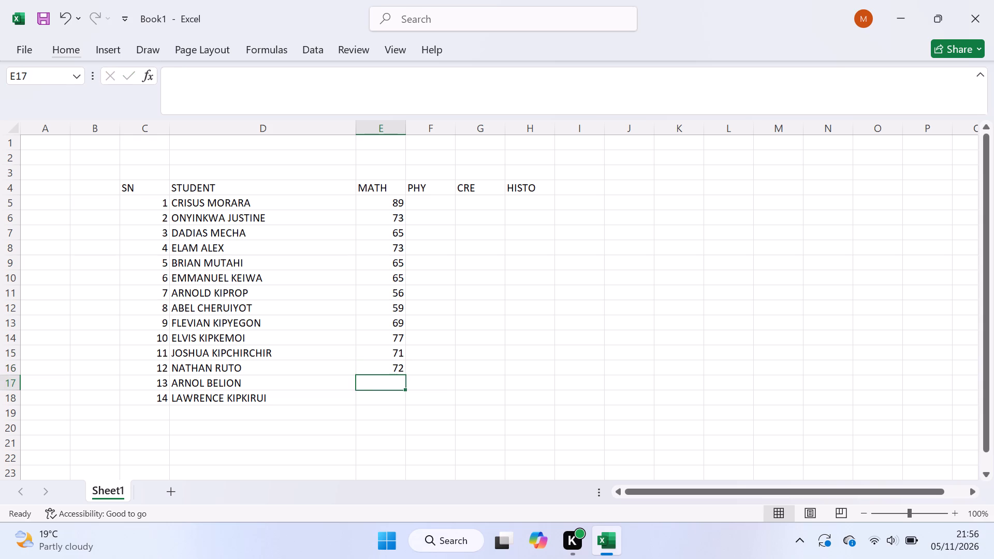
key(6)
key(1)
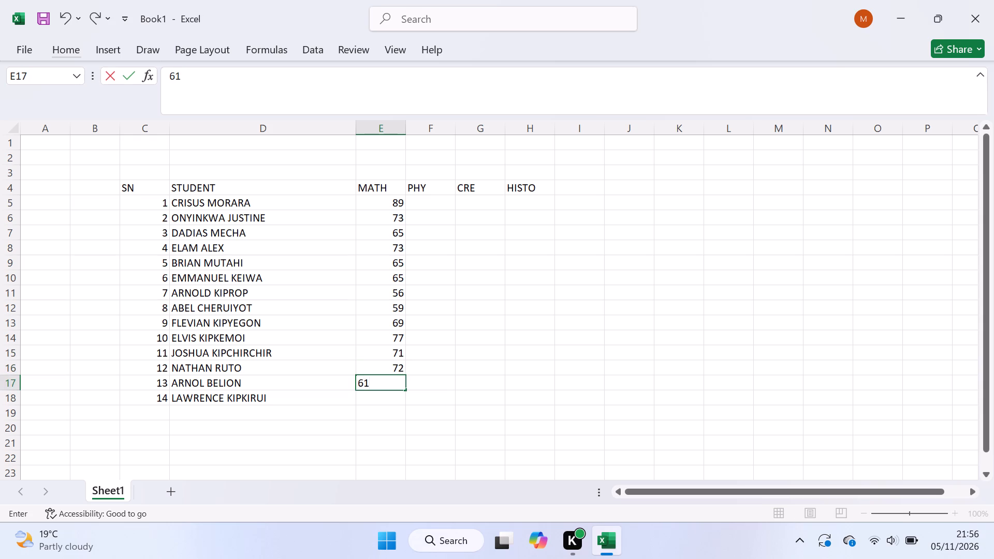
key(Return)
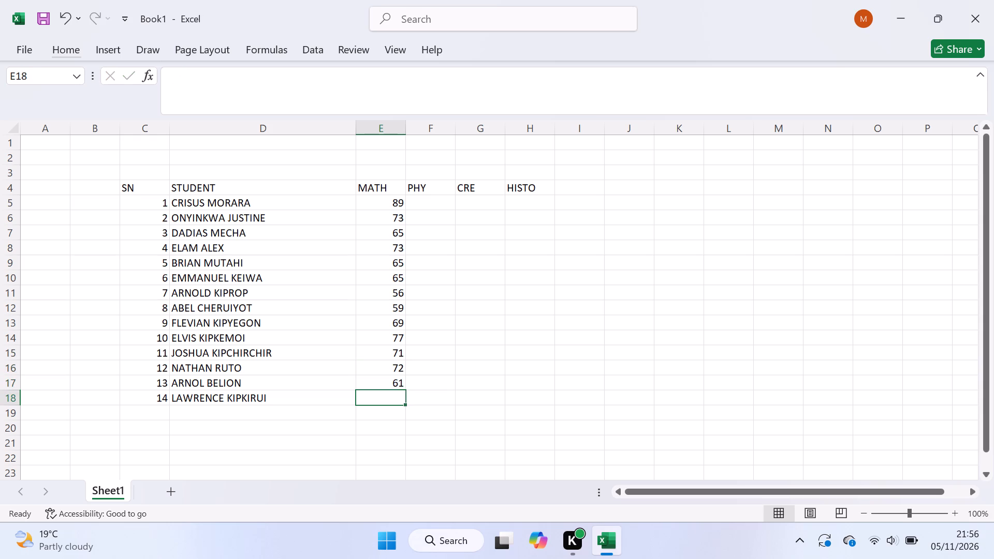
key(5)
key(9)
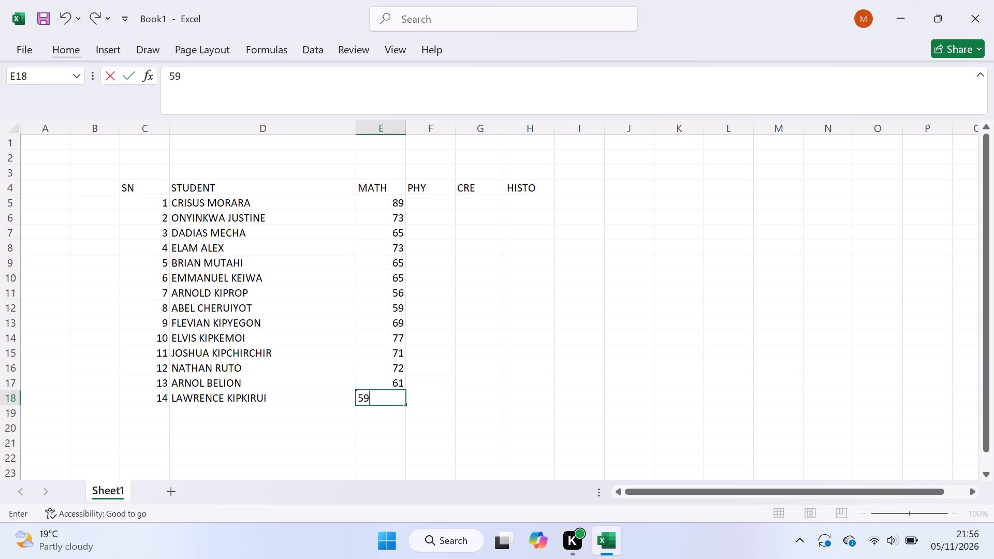
Enter the PHY marks 85, 78, 83, 65 and 67 in cells F5 to F9 for students 1 to 5.
click(430, 201)
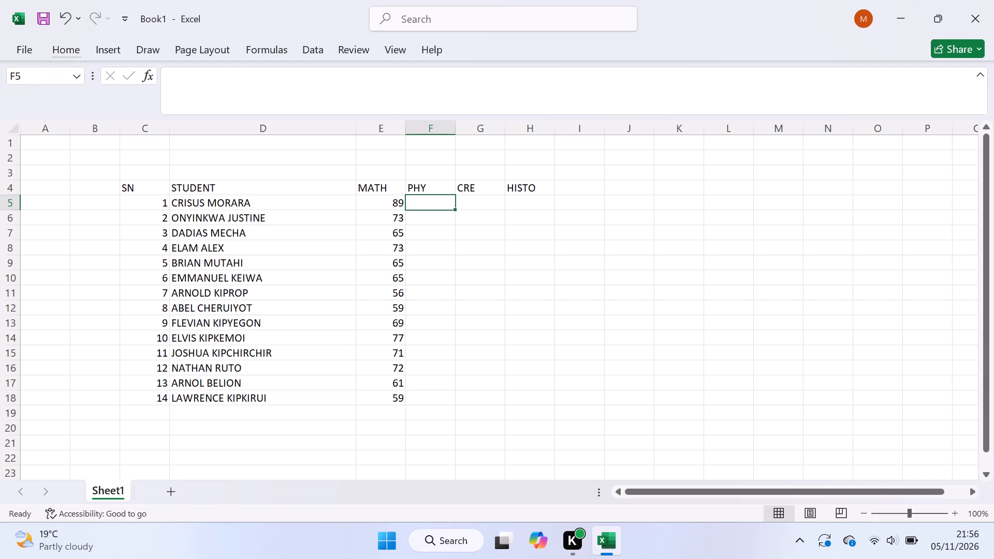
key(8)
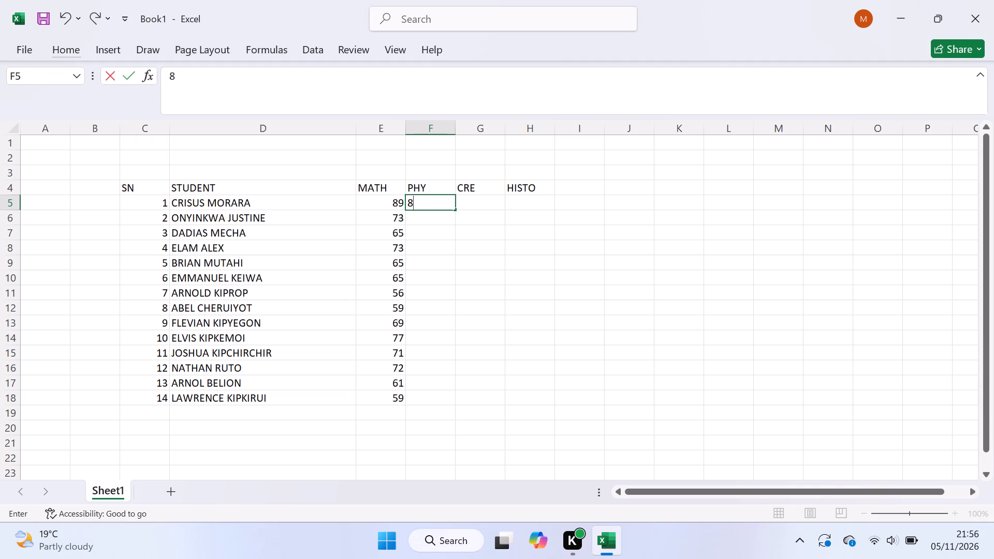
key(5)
key(Return)
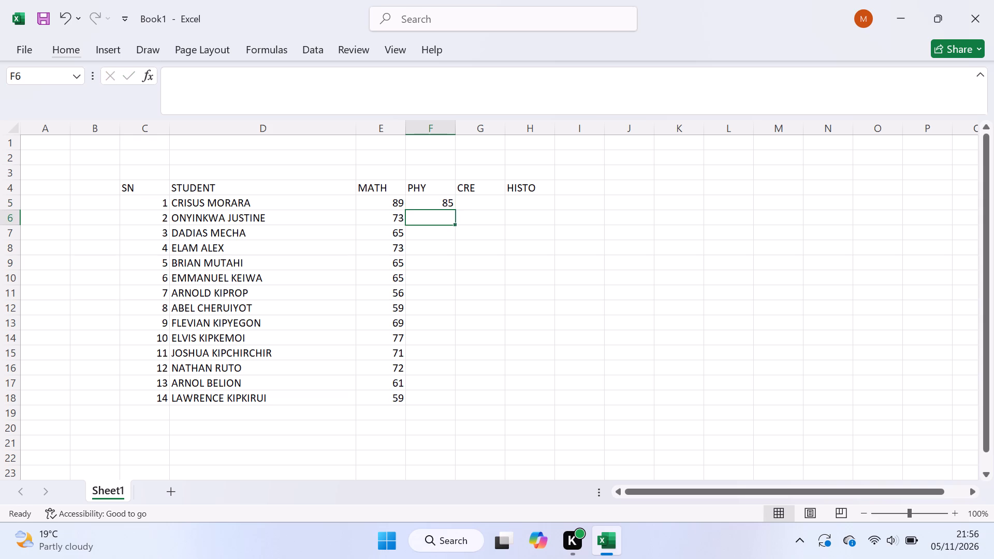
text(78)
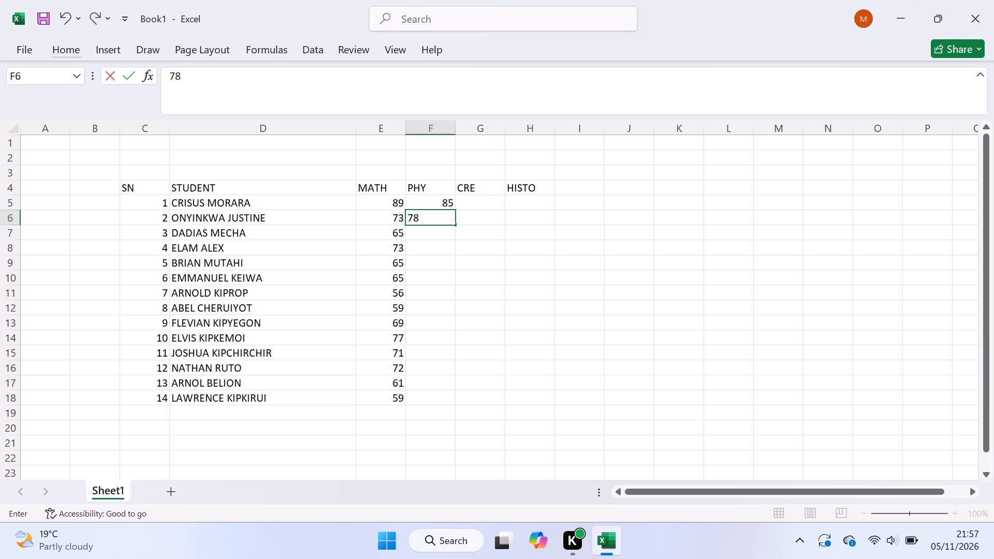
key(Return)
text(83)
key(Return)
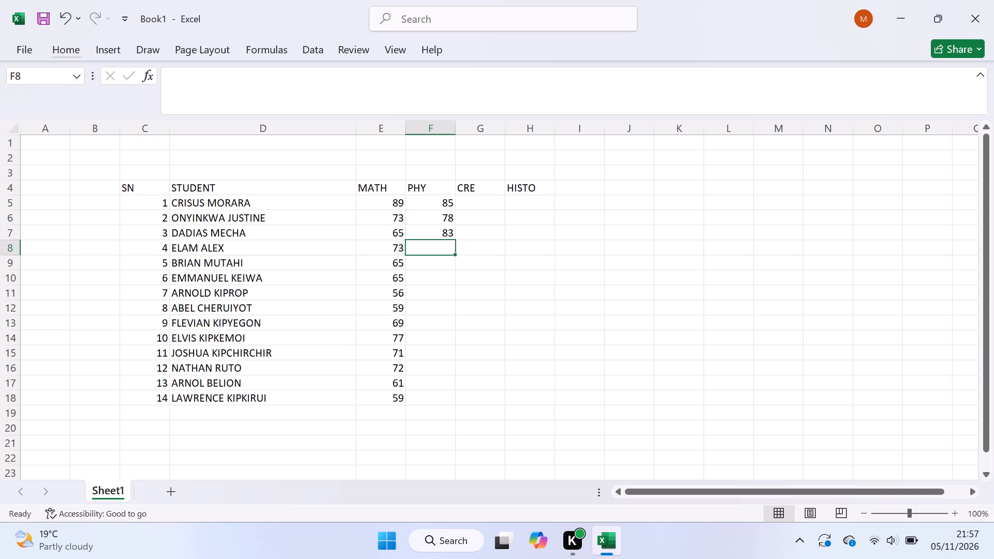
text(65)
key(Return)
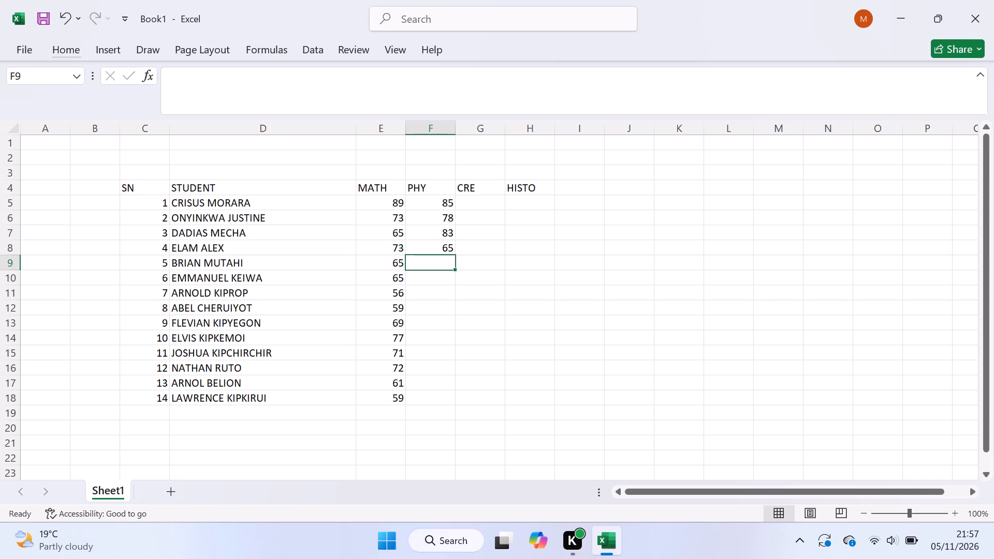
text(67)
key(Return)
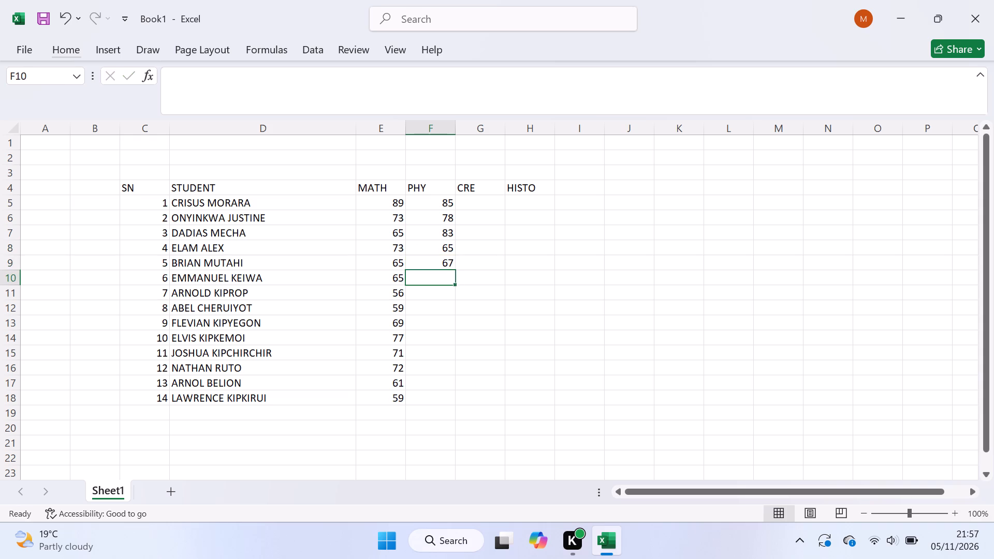
Enter the PHY marks 77, 73, 82 and 62 in cells F10 to F13 for students 6 to 9.
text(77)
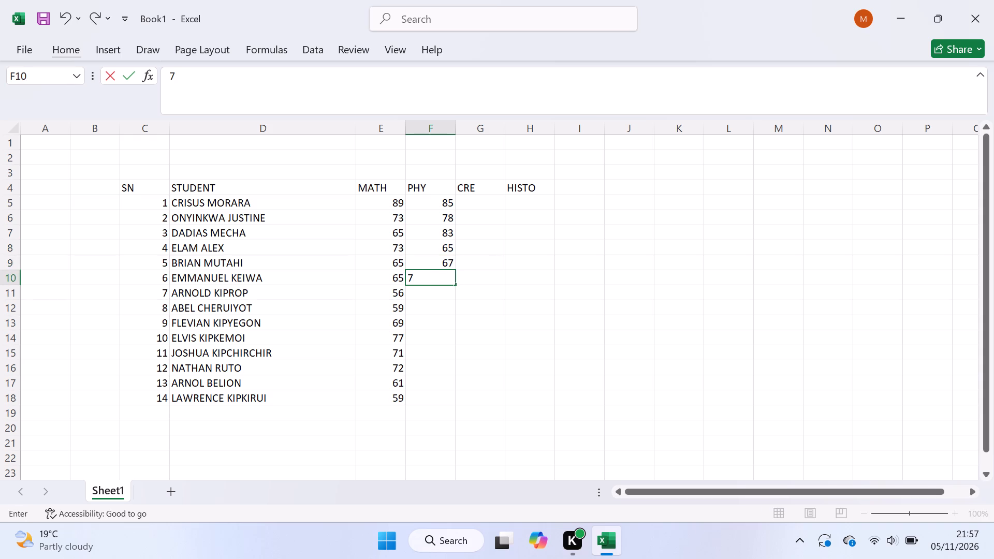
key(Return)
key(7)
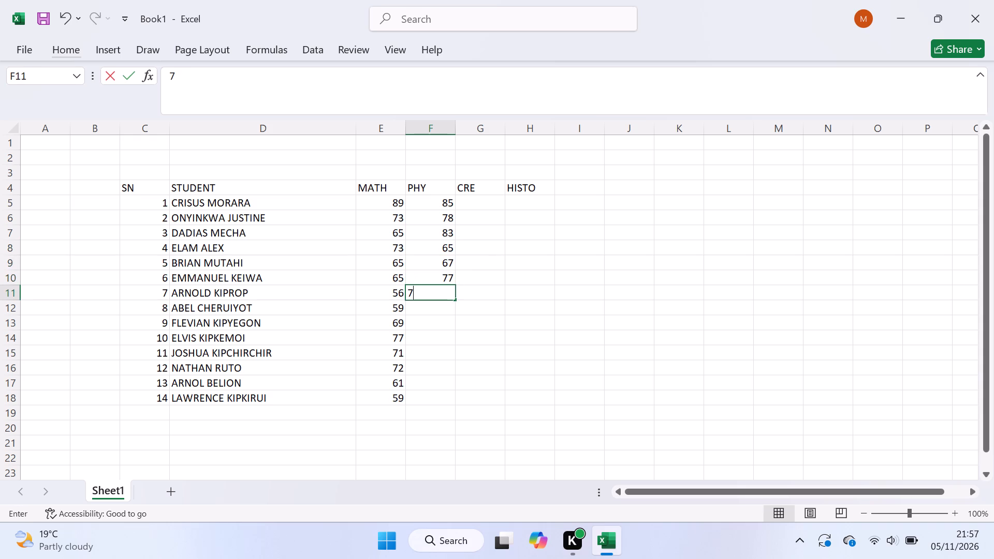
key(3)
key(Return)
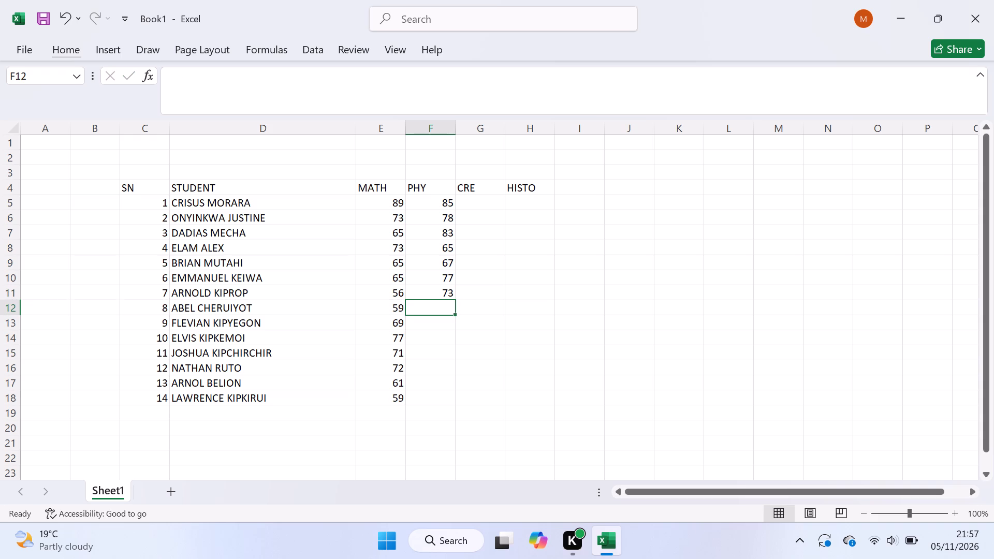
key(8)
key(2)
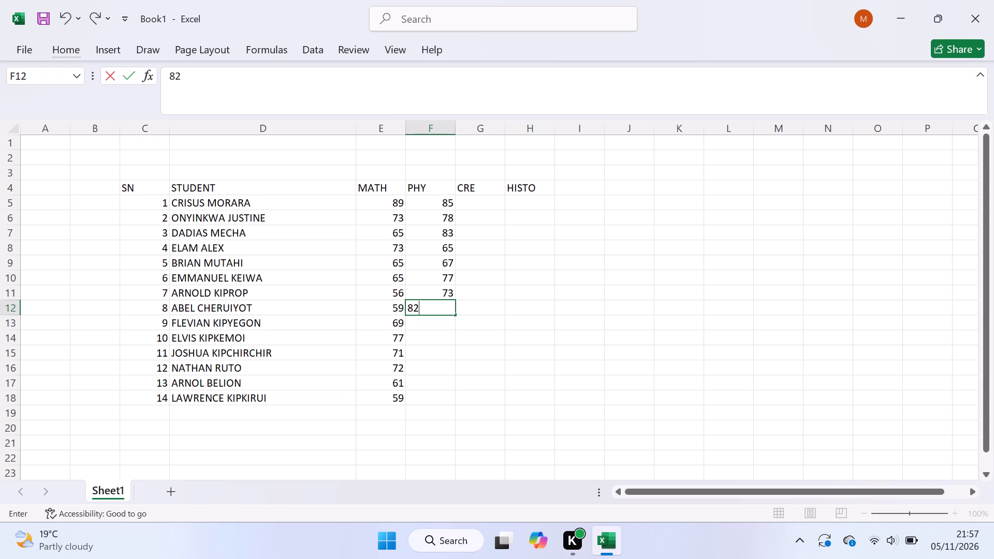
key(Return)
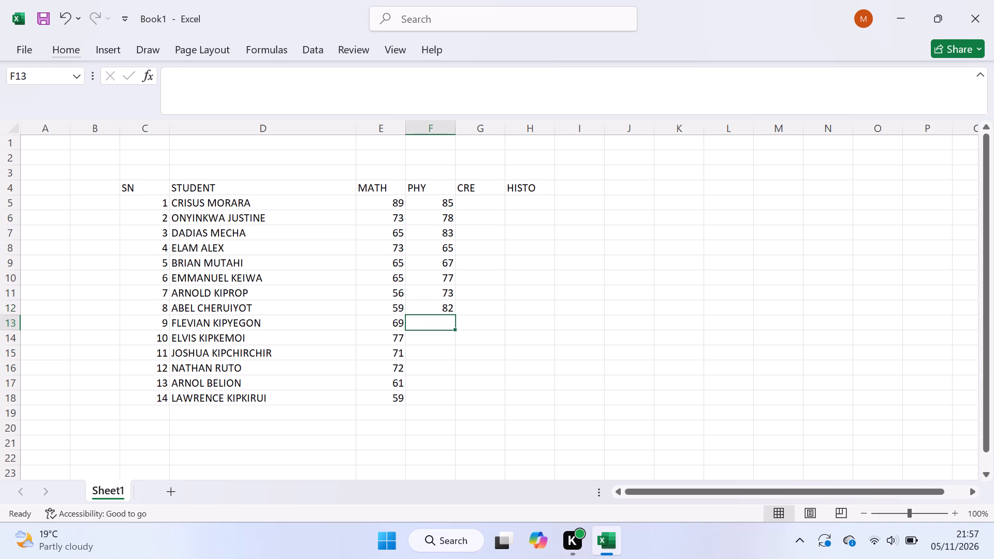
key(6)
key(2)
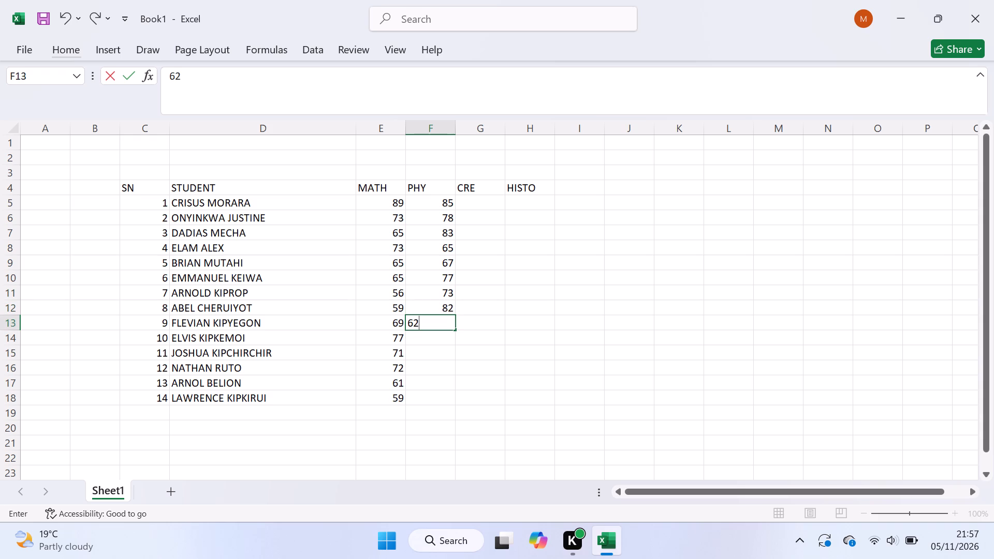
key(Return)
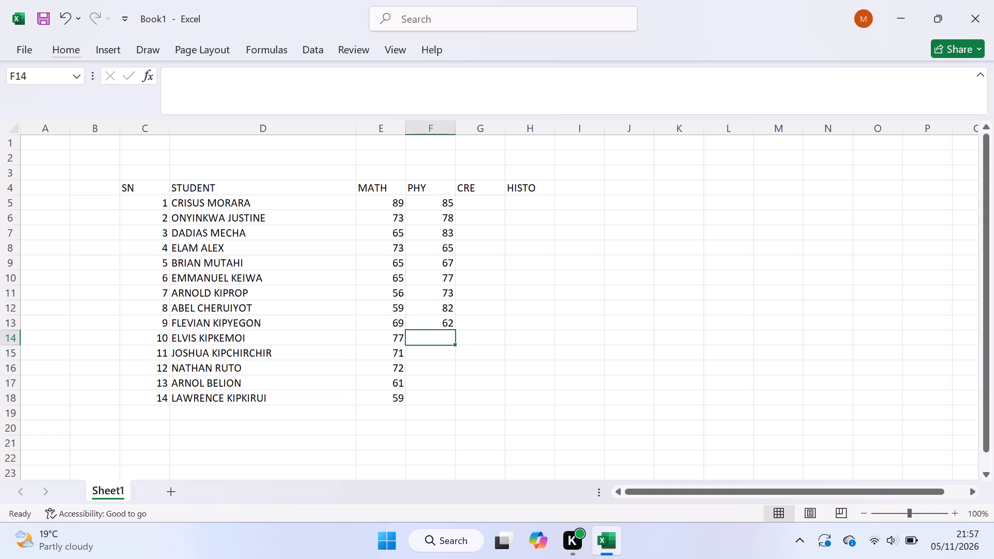
Enter the PHY marks 71, 73, 84, 75 and 64 in cells F14 to F18 for students 10 to 14.
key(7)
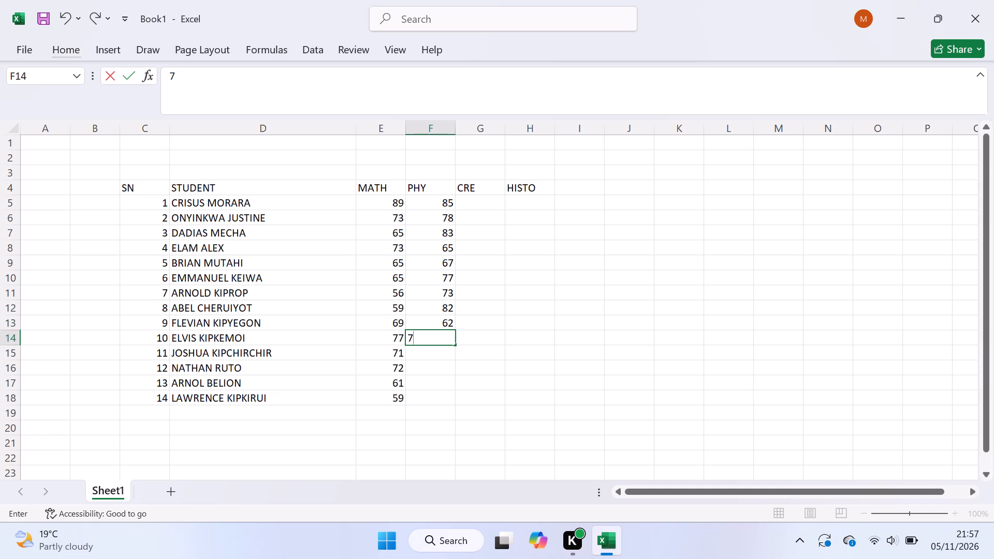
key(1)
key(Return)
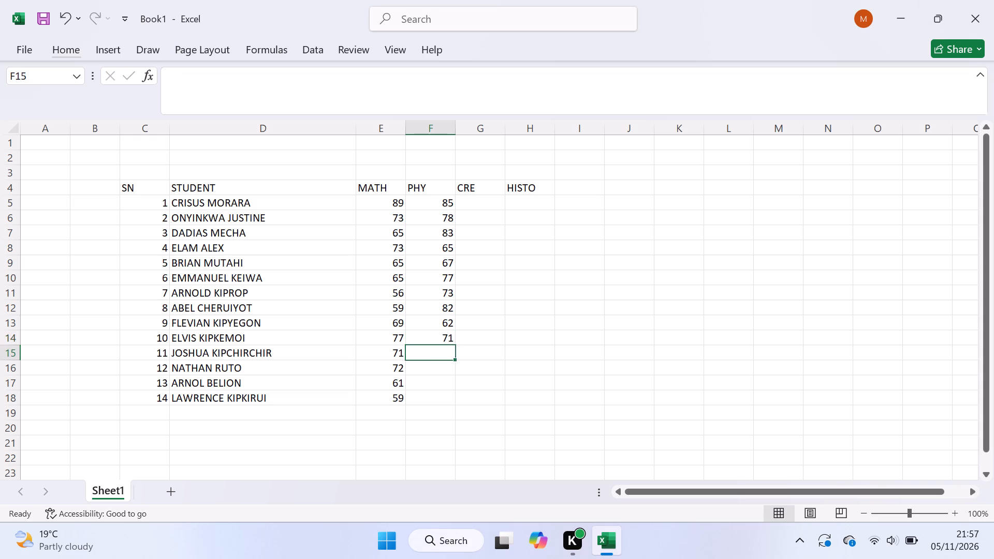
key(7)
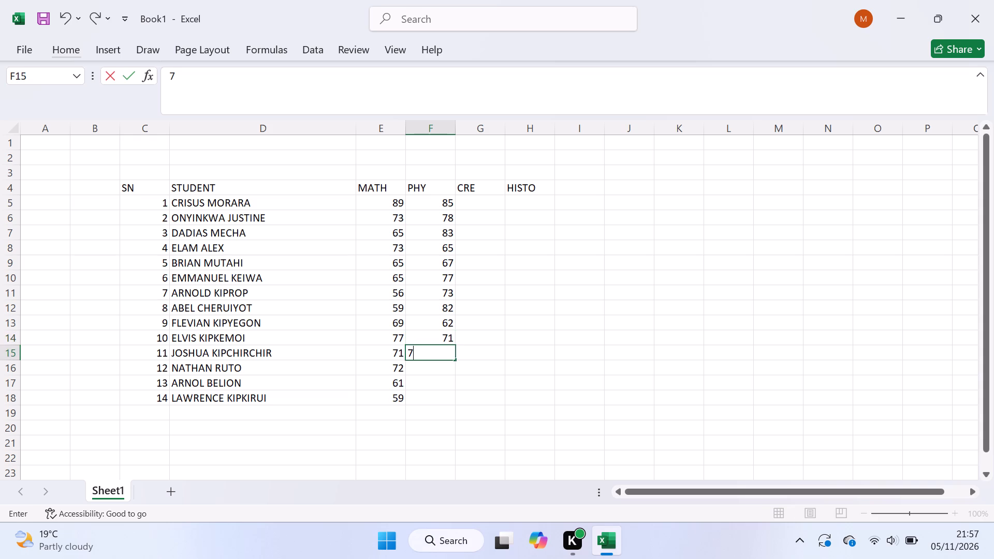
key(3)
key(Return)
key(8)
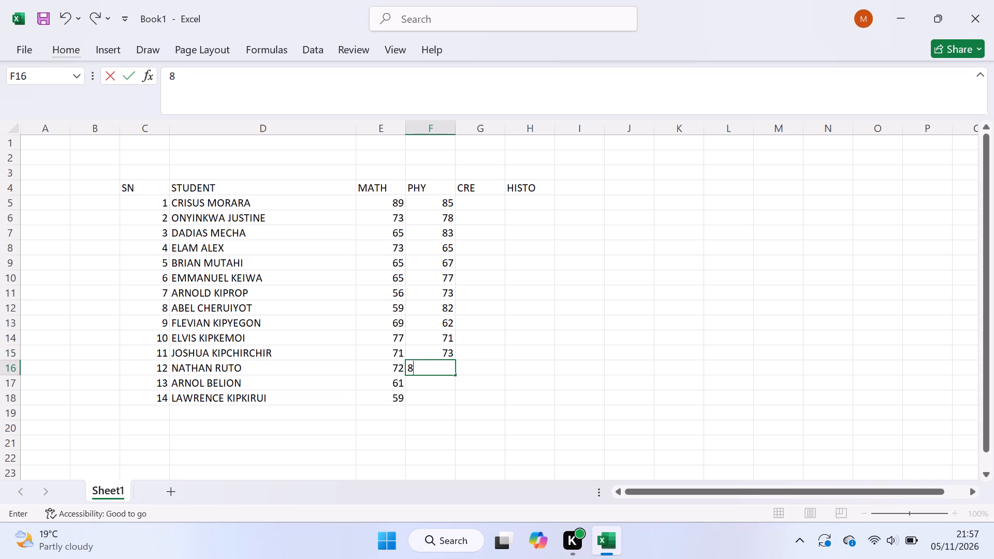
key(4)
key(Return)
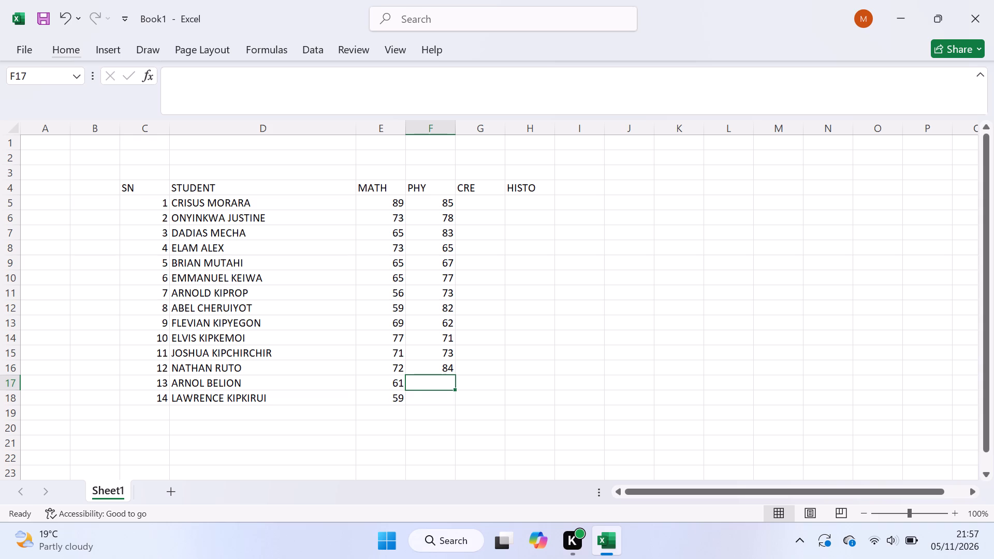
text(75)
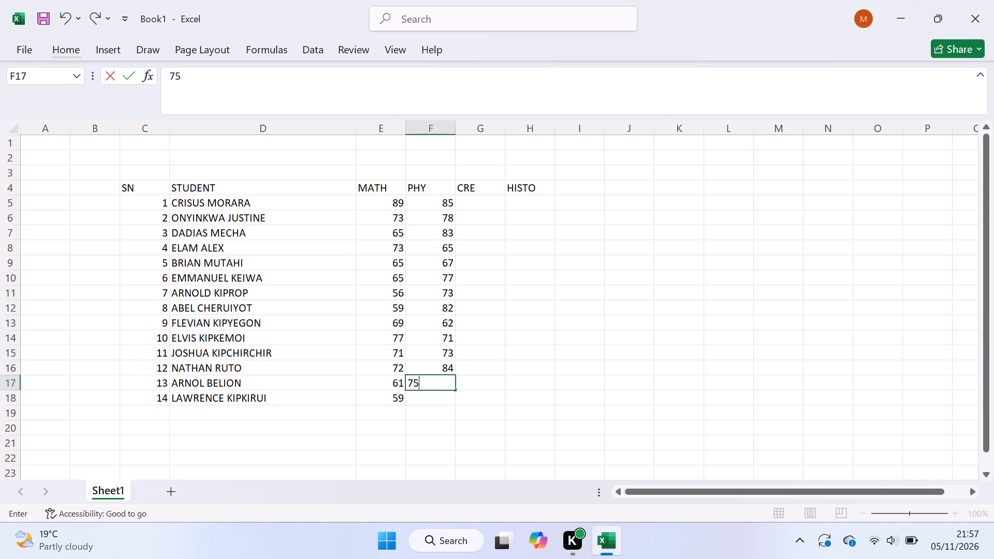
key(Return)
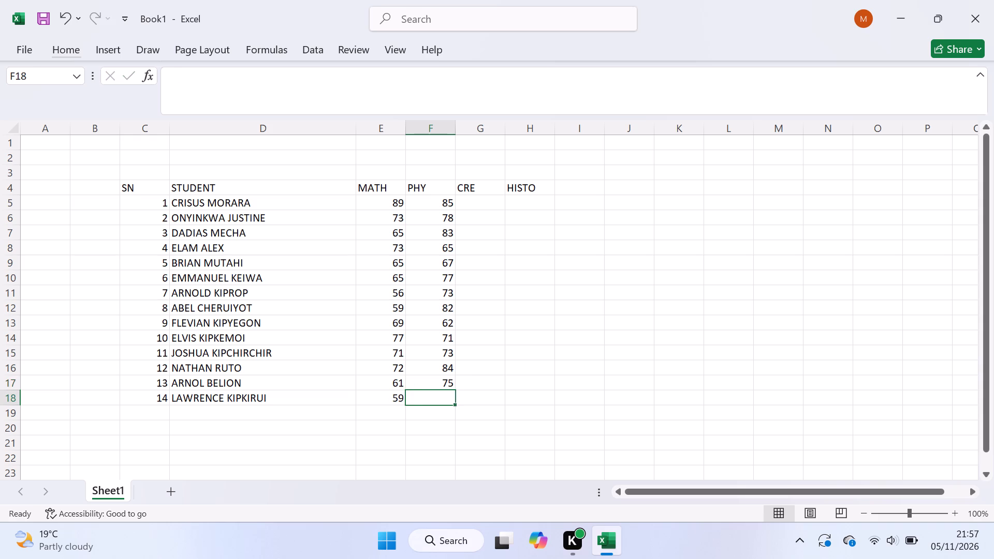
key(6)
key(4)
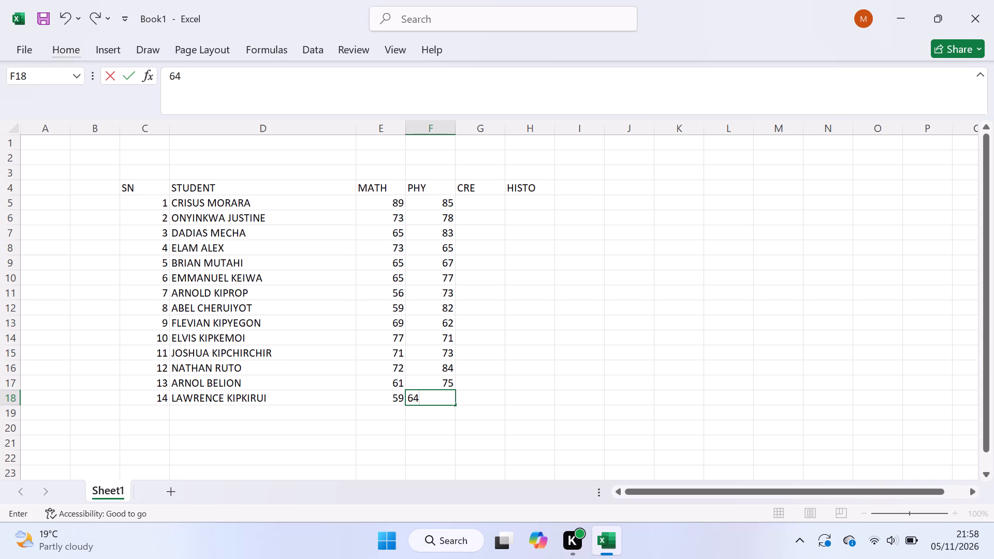
Enter the CRE marks 95, 94 and 79 in cells G5 to G7 for students 1 to 3.
click(484, 199)
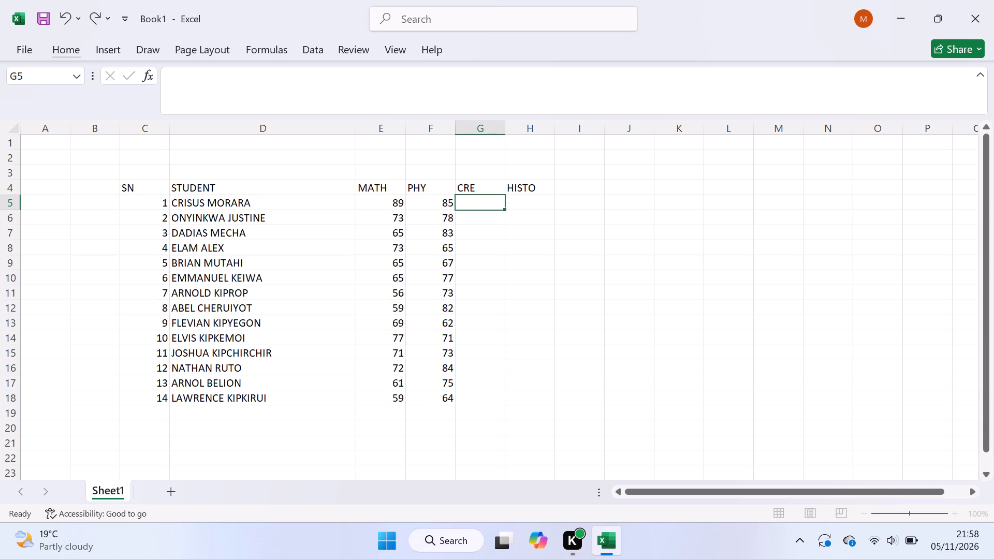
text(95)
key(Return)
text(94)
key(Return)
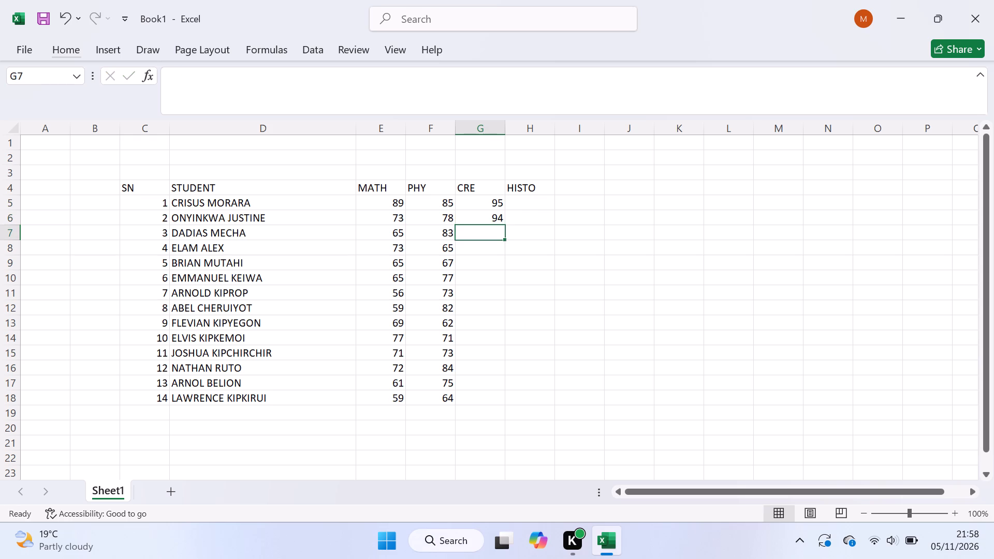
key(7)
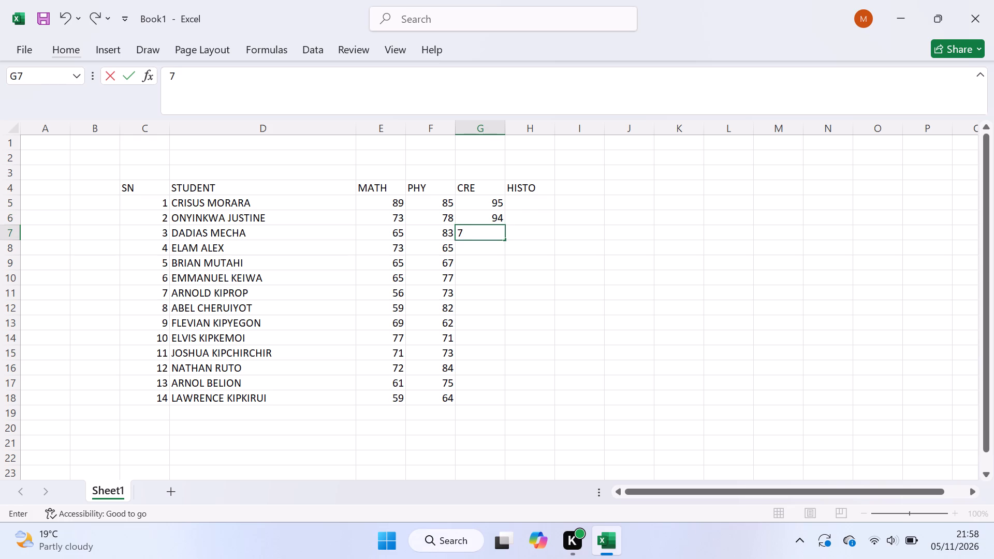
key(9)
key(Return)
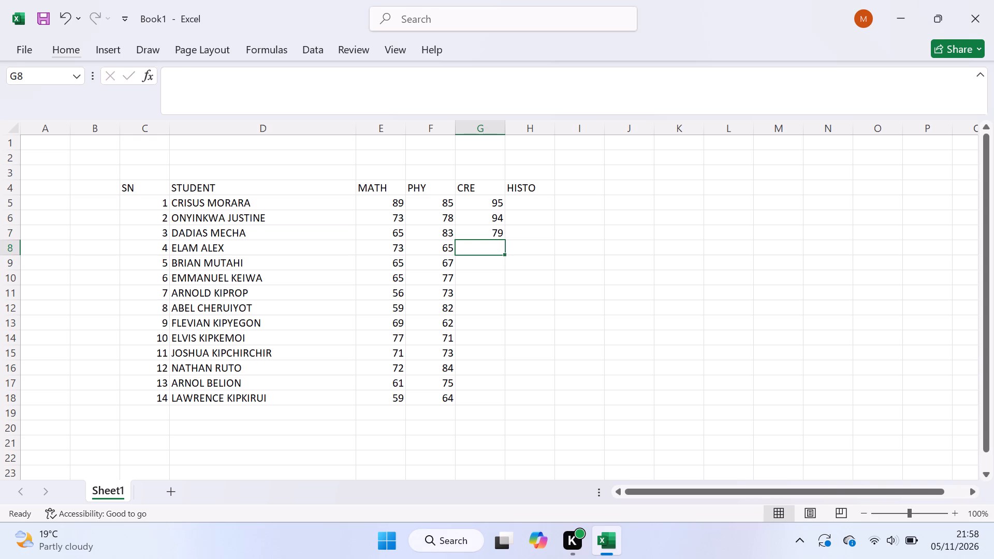
Enter the CRE marks 90, 91 and 84 in cells G8 to G10 for students 4 to 6.
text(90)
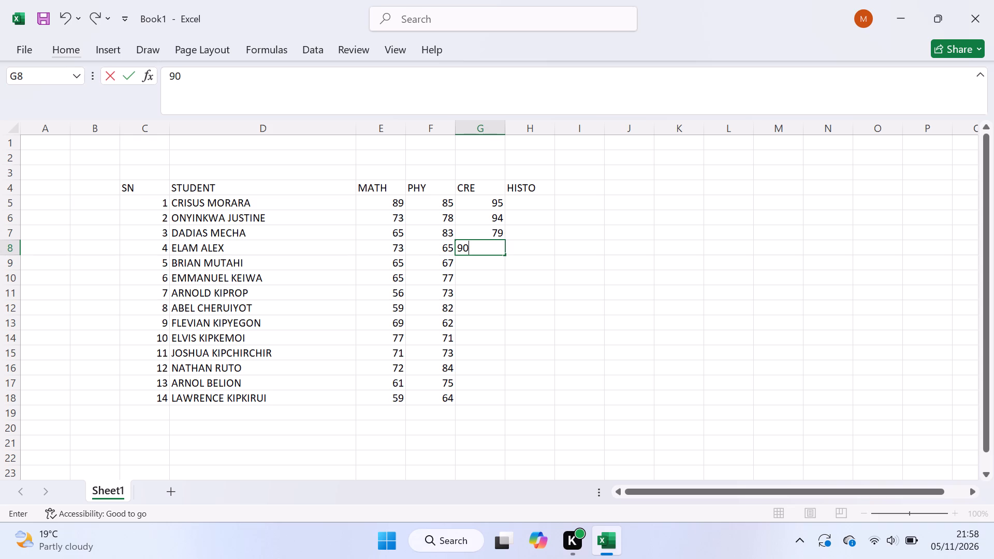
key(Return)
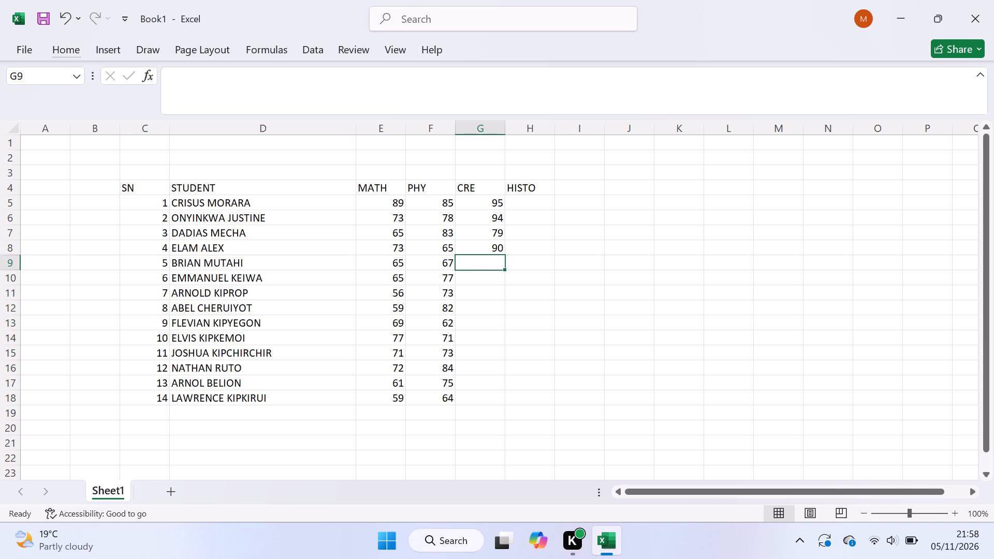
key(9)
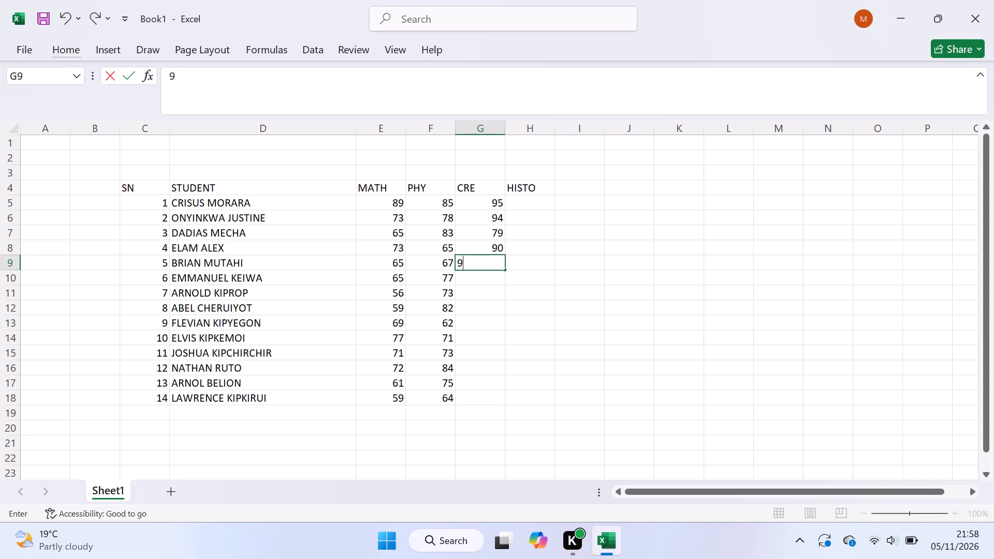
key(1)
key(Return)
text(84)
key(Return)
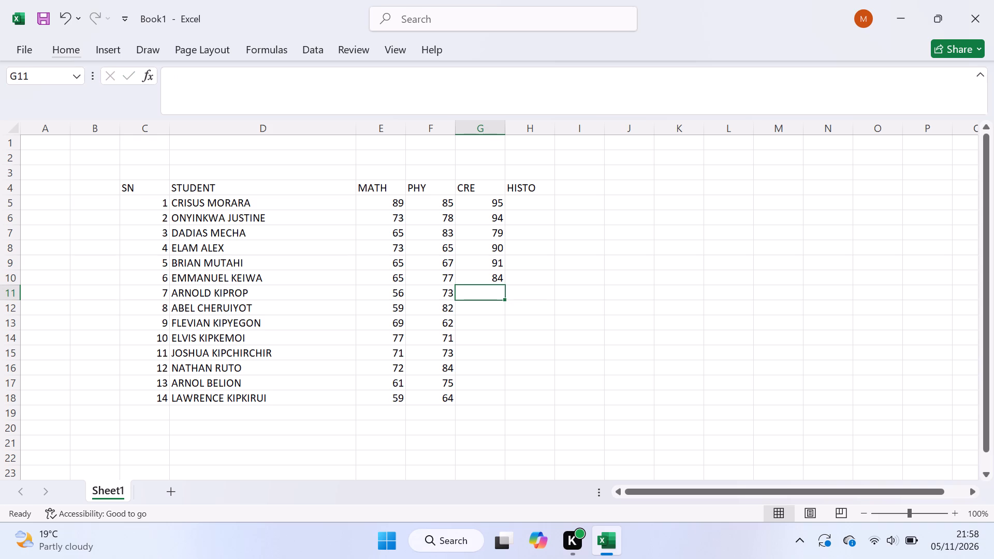
Enter the CRE marks 79, 84, 92 and 69 in cells G11 to G14 for students 7 to 10.
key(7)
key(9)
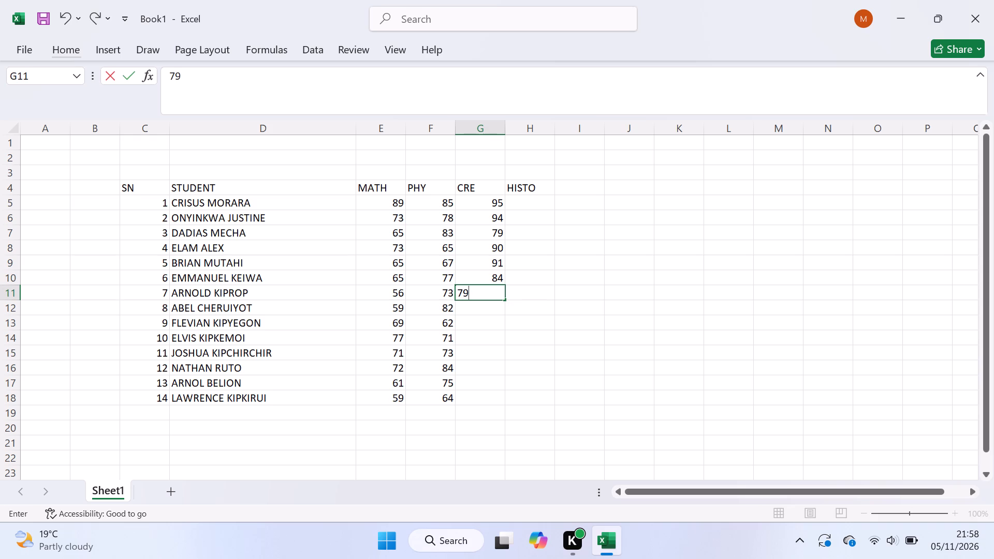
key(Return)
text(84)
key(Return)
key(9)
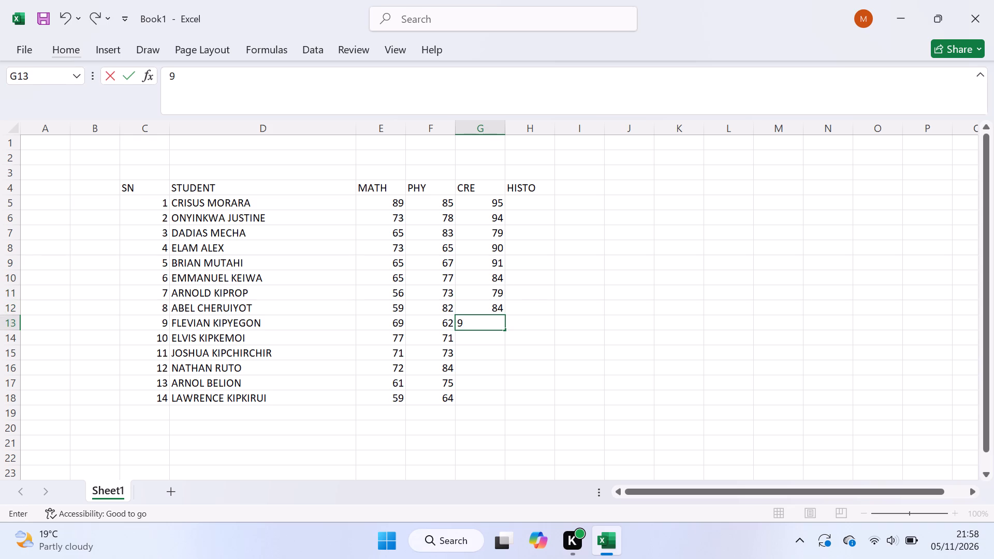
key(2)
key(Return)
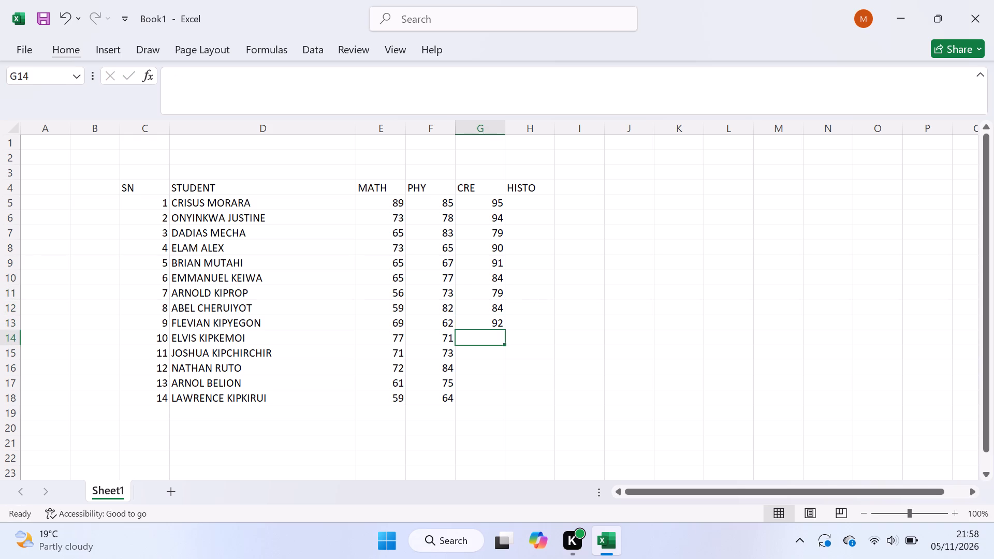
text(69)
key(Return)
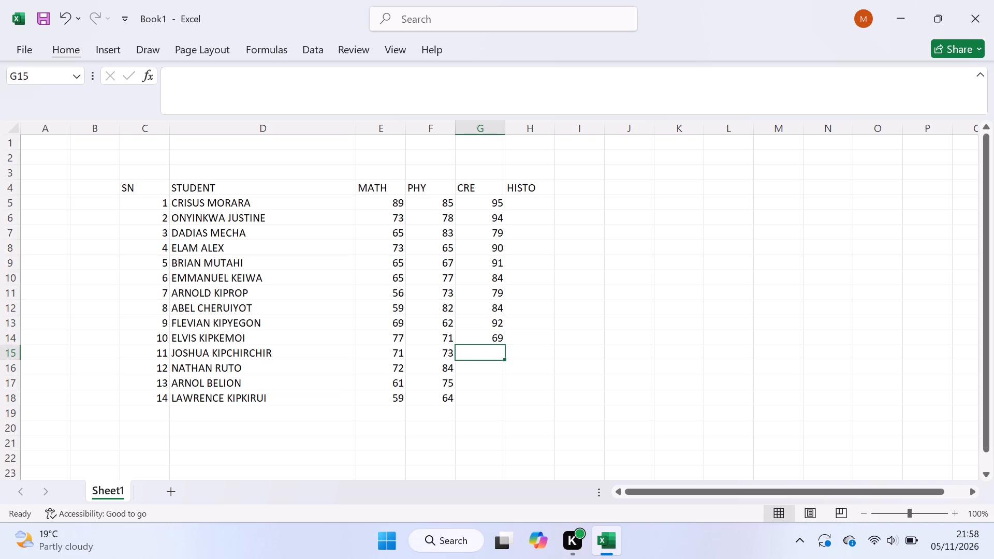
Enter the CRE marks 95, 73, 69 and 59 in cells G15 to G18 for students 11 to 14.
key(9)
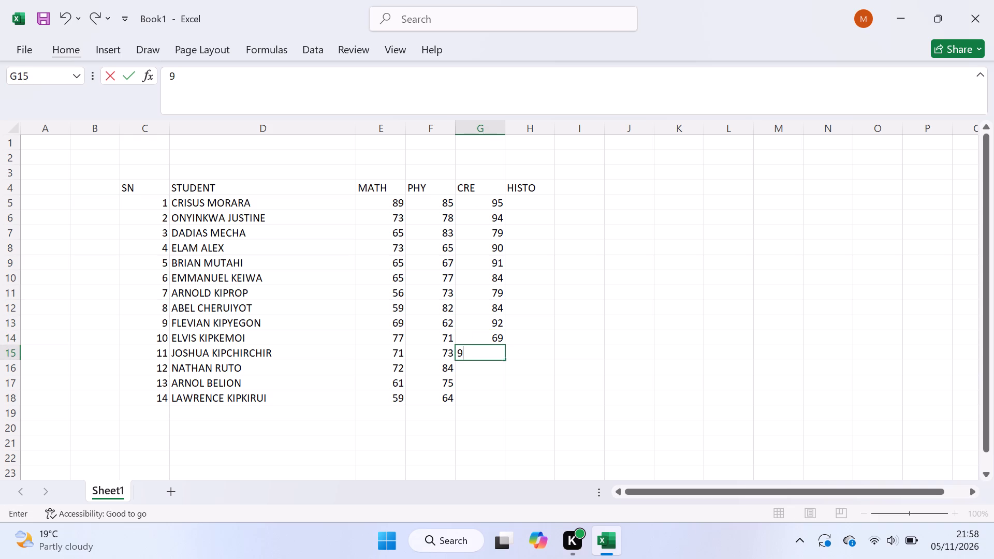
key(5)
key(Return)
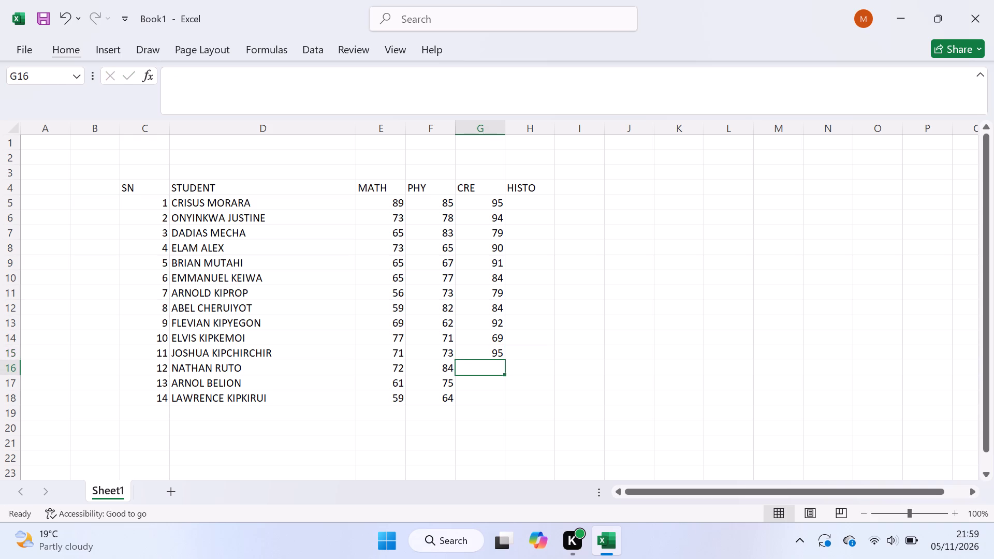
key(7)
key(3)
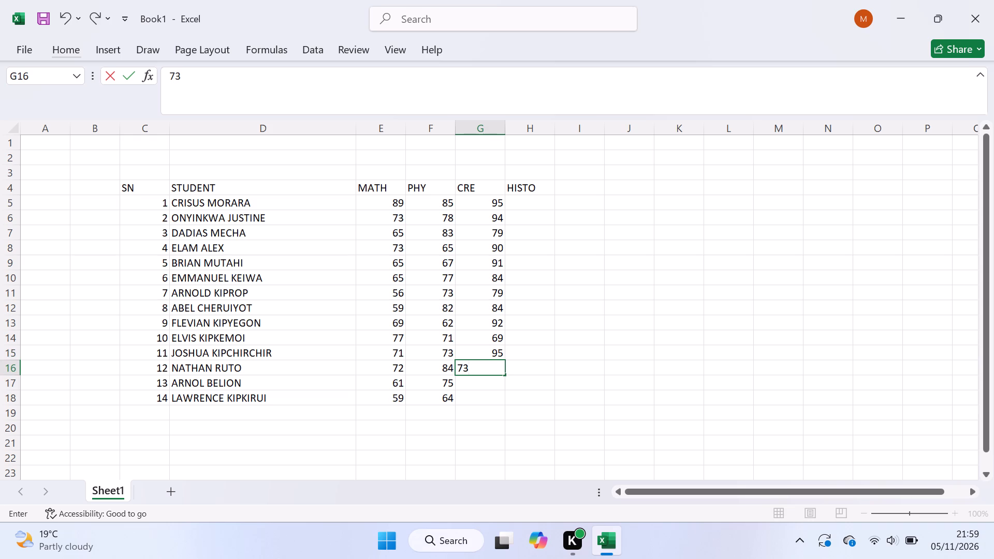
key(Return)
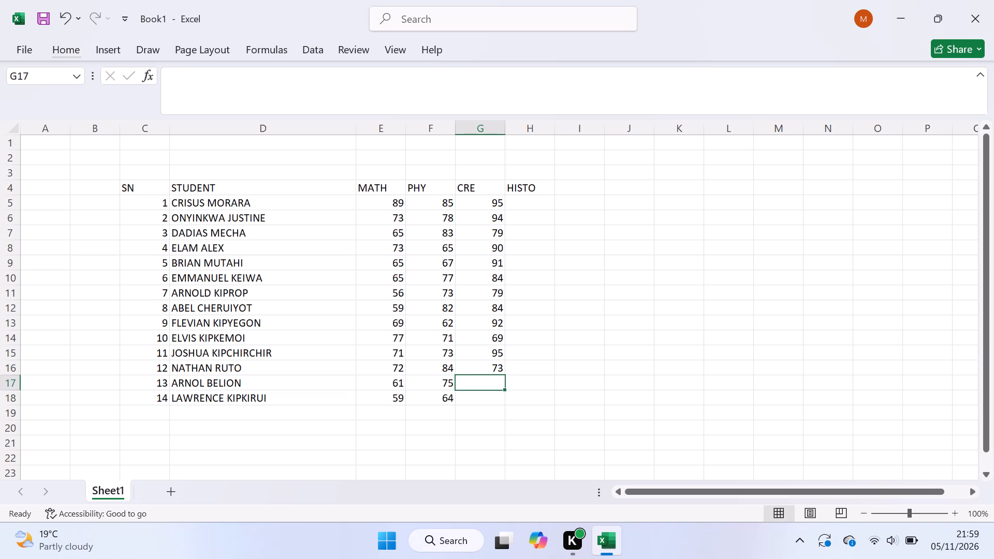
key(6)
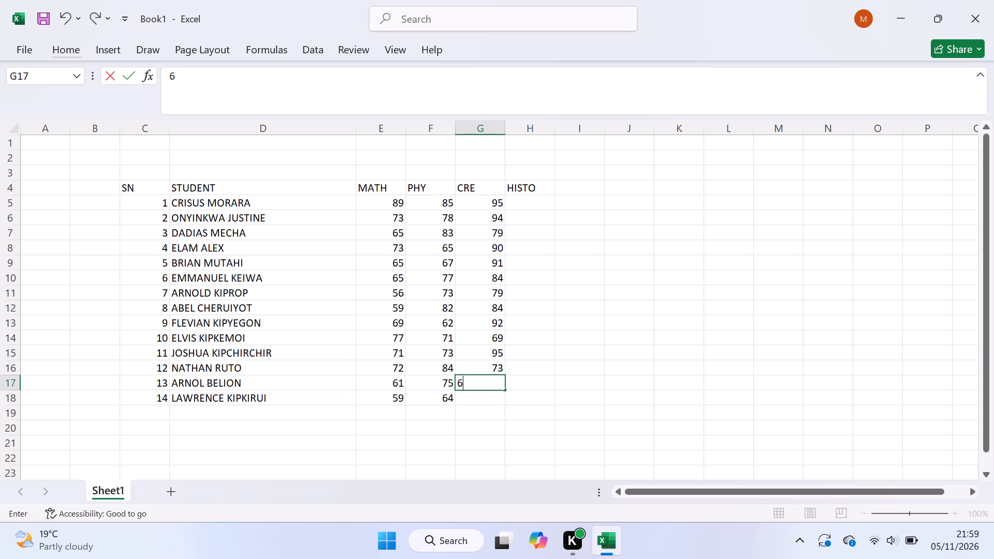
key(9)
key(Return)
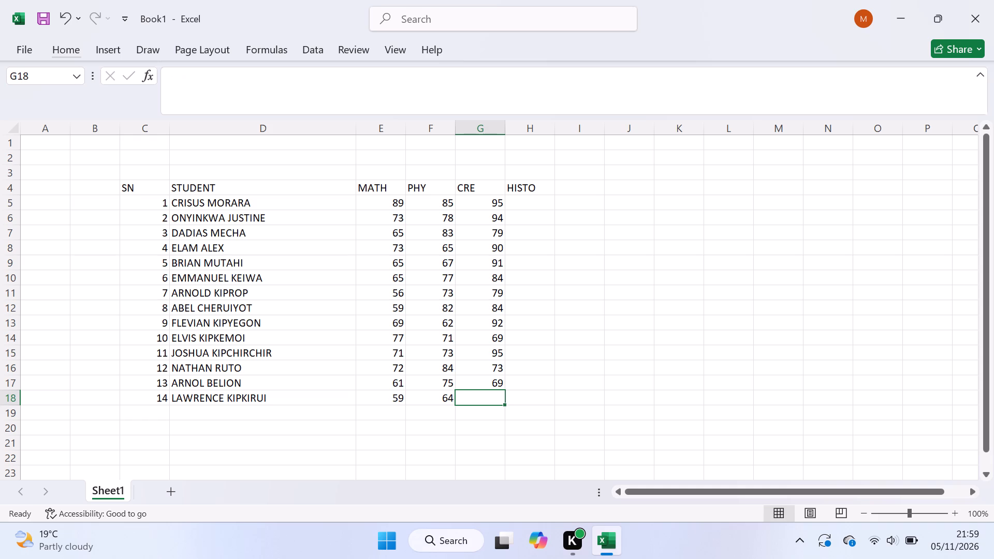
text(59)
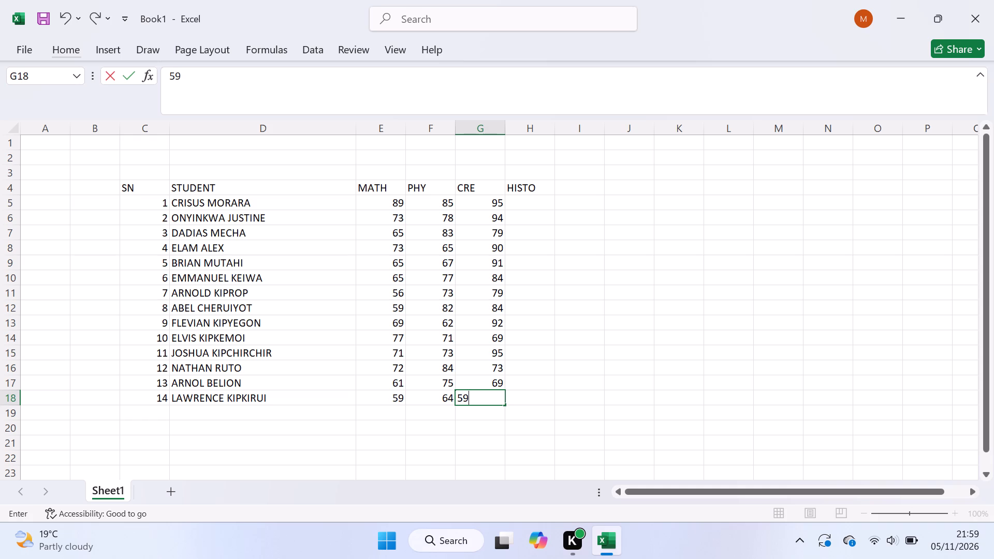
Enter the HISTO marks 88, 93, 79 and 93 in cells H5 to H8 for students 1 to 4.
click(531, 202)
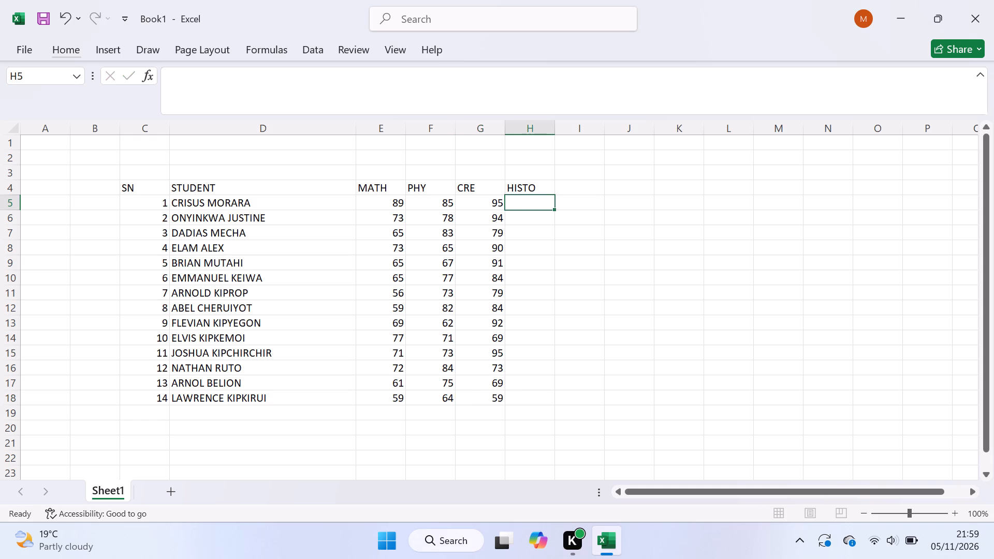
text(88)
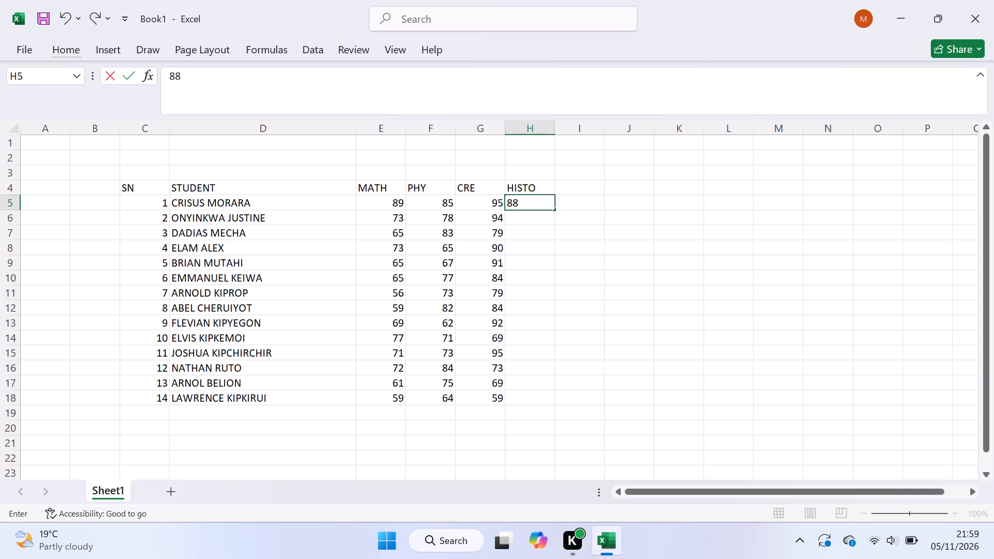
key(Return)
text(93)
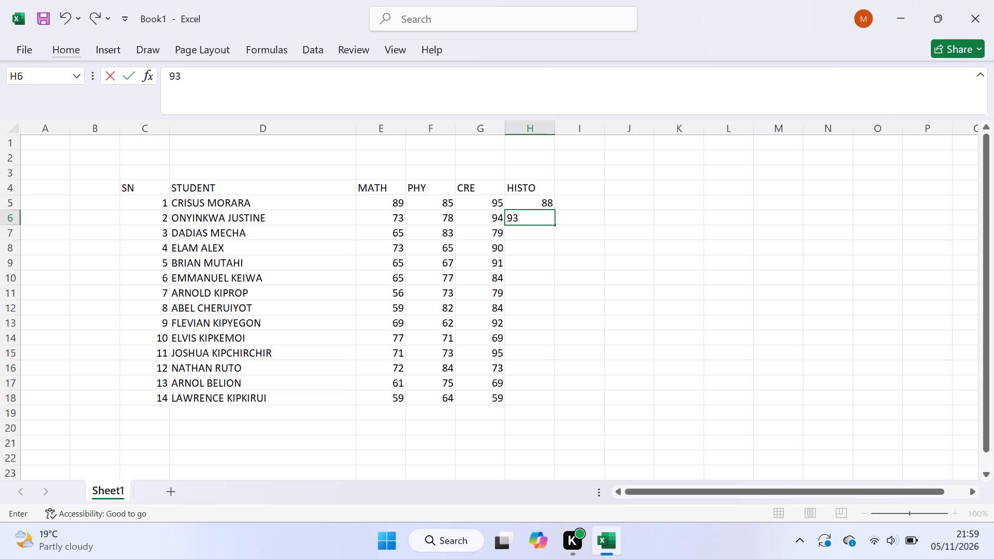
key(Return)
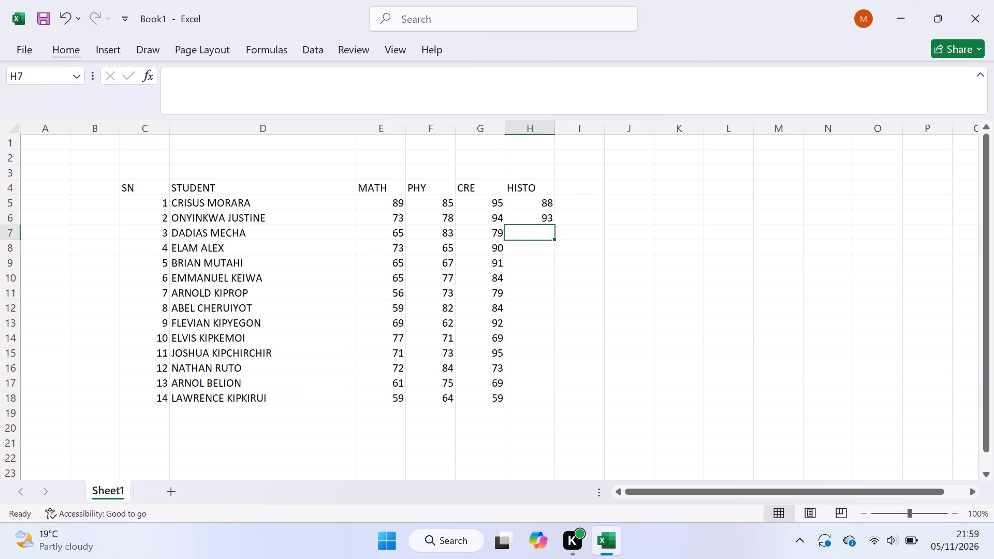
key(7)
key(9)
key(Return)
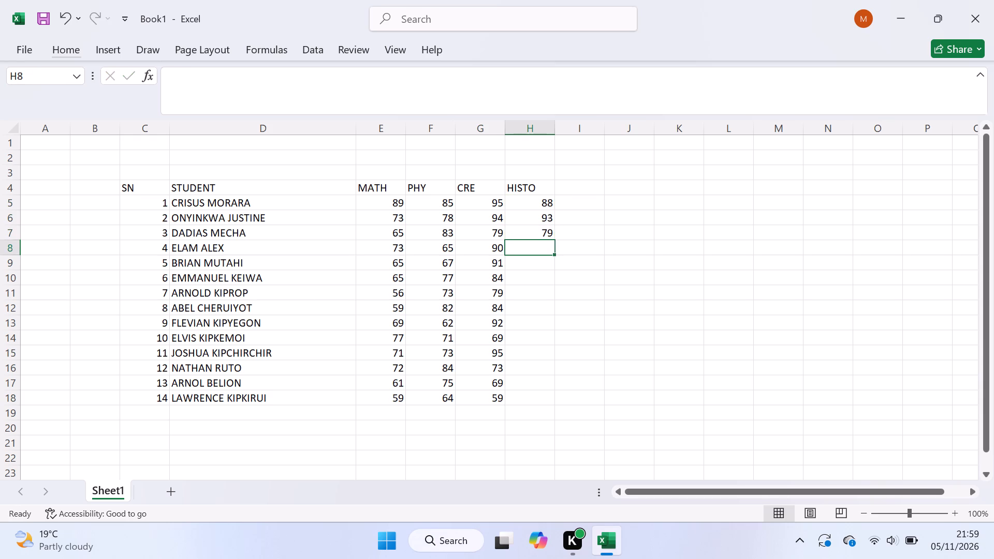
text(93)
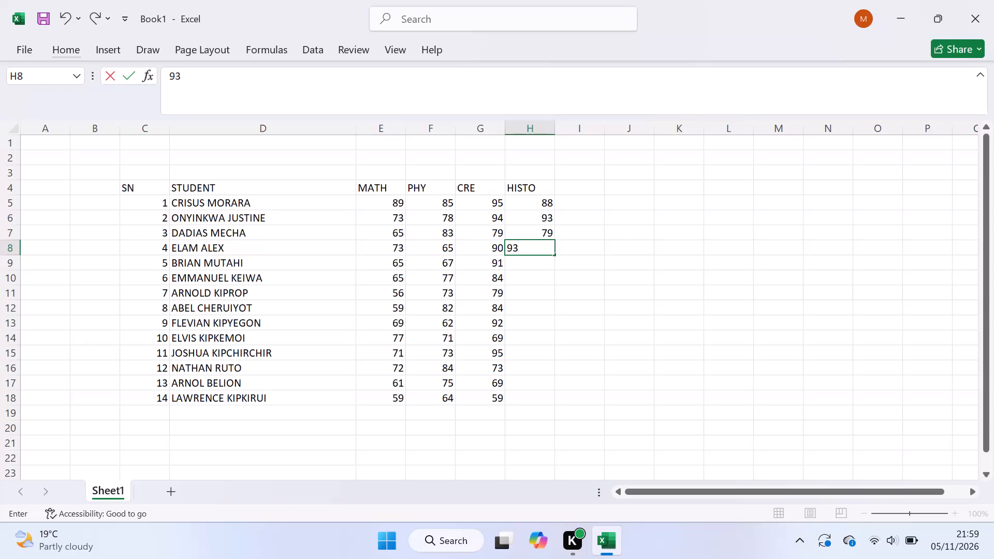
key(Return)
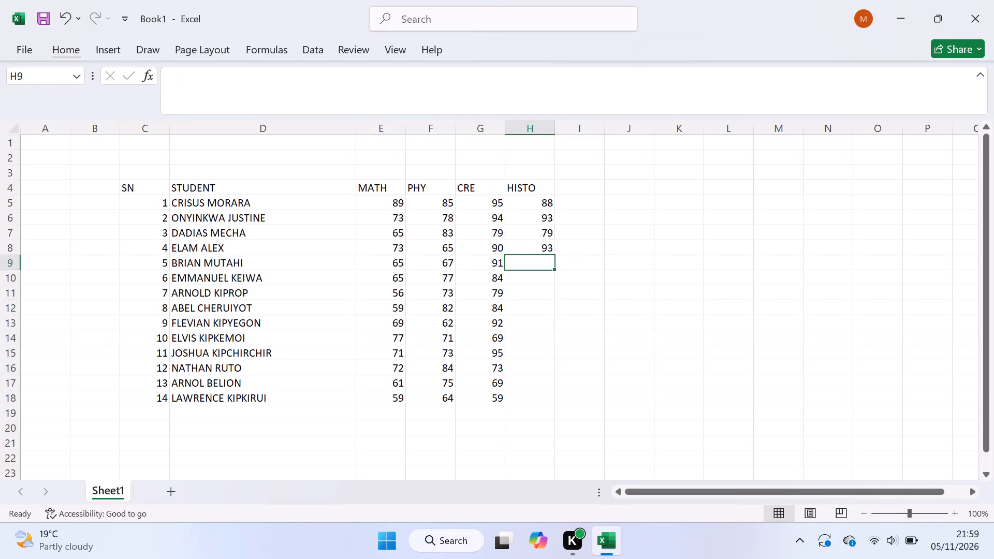
Enter the HISTO marks 92, 83, 68, 85 and 93 in cells H9 to H13 for students 5 to 9.
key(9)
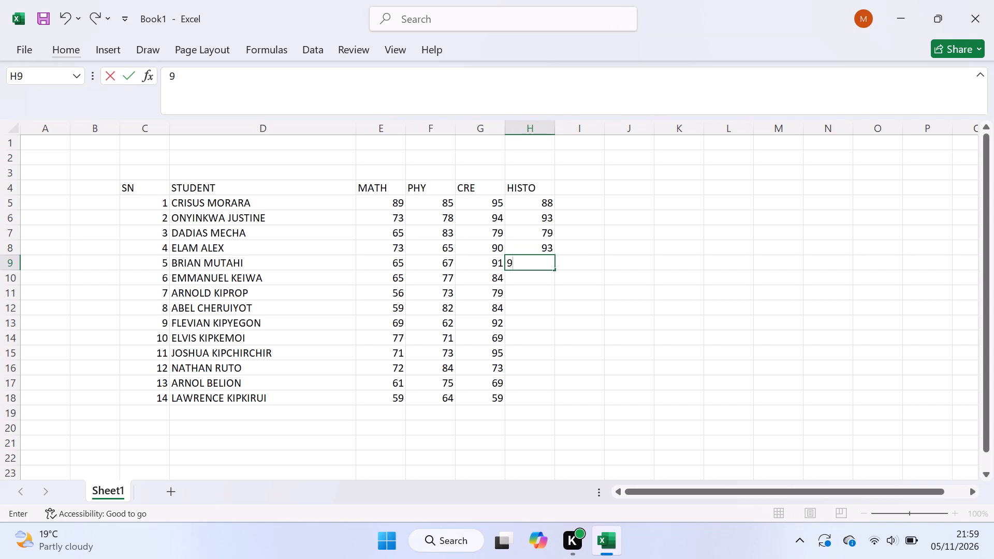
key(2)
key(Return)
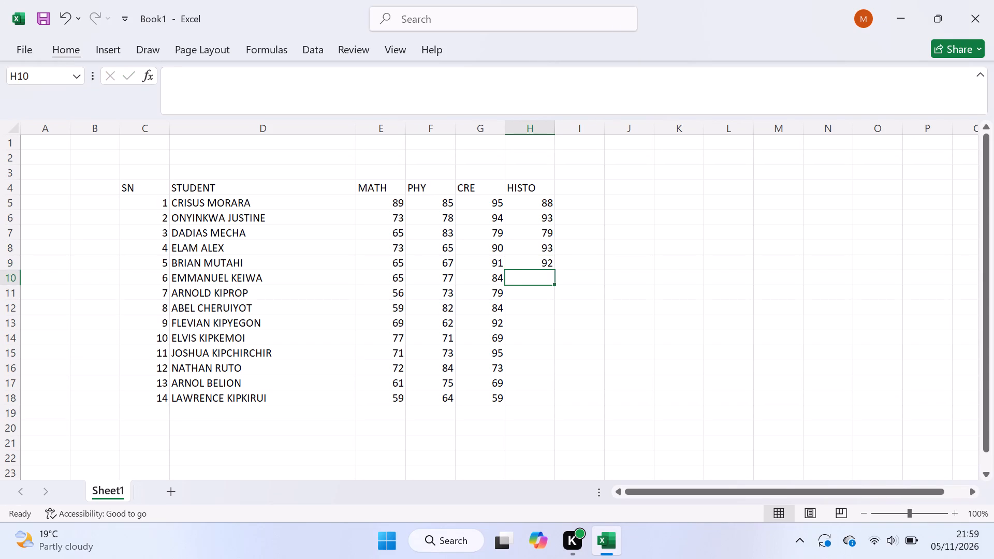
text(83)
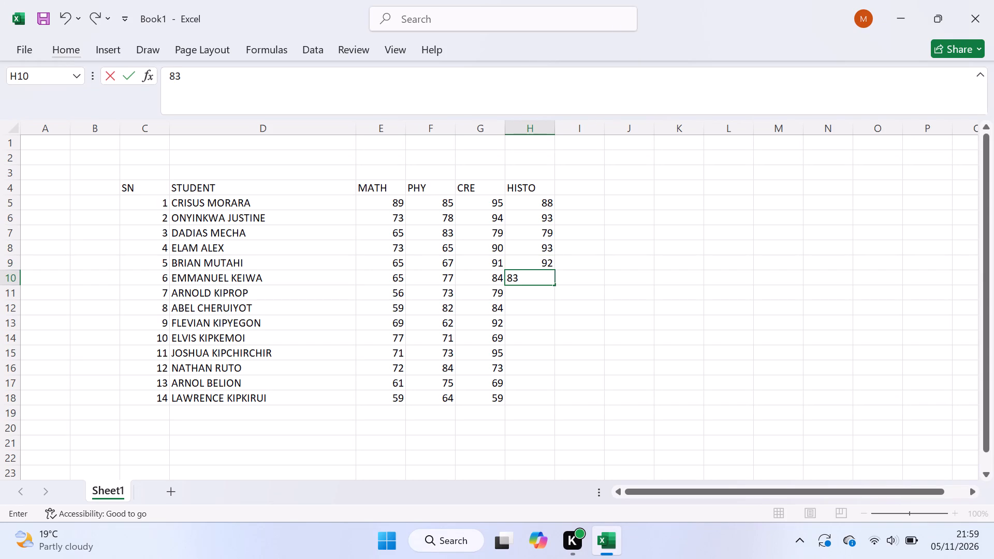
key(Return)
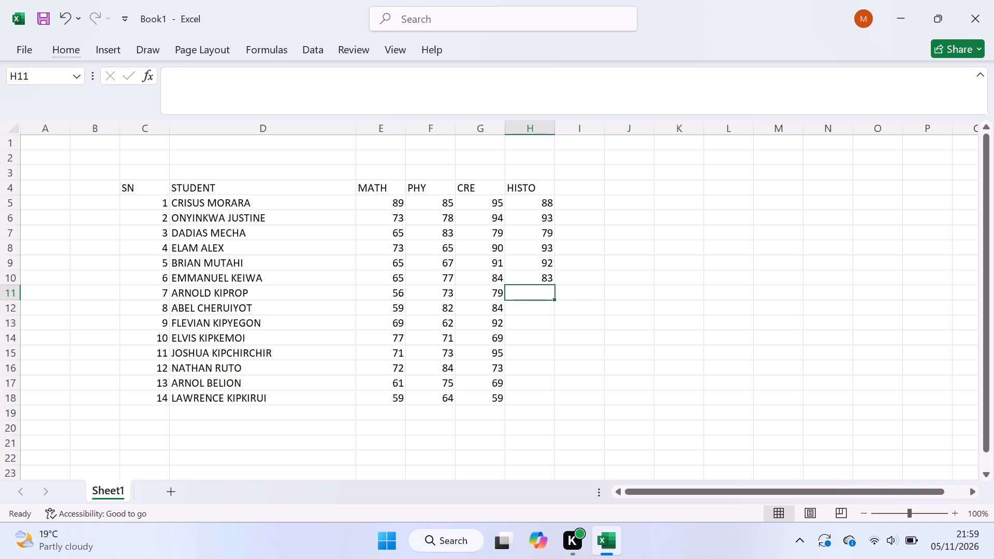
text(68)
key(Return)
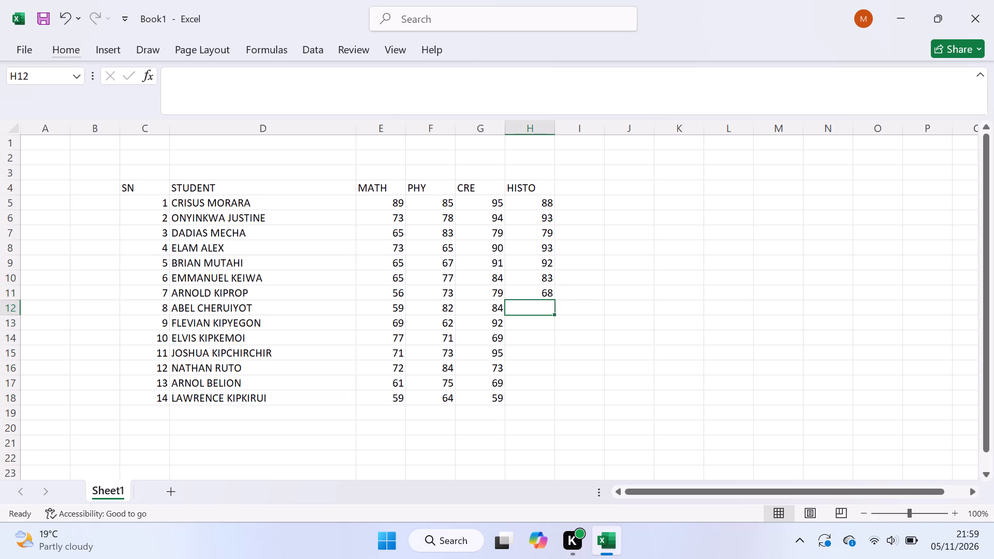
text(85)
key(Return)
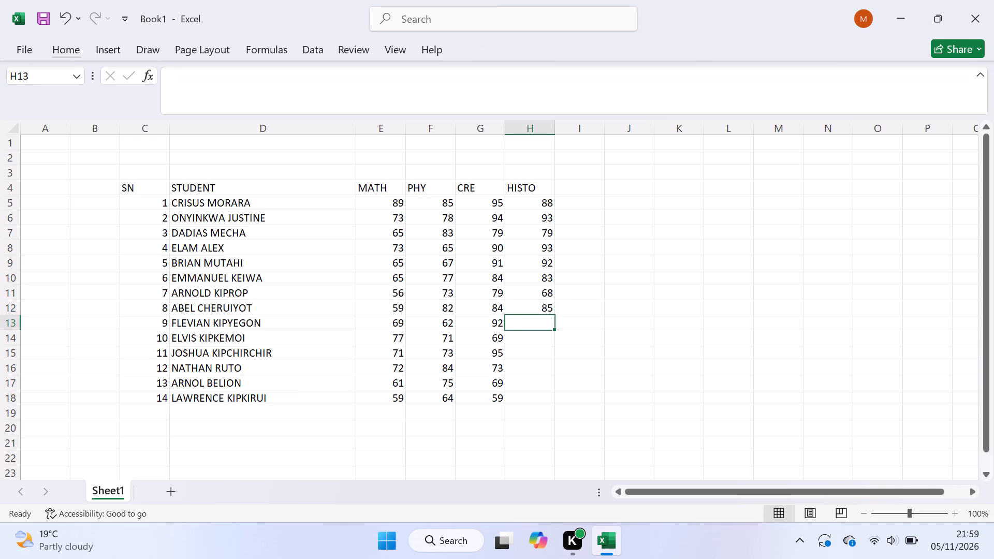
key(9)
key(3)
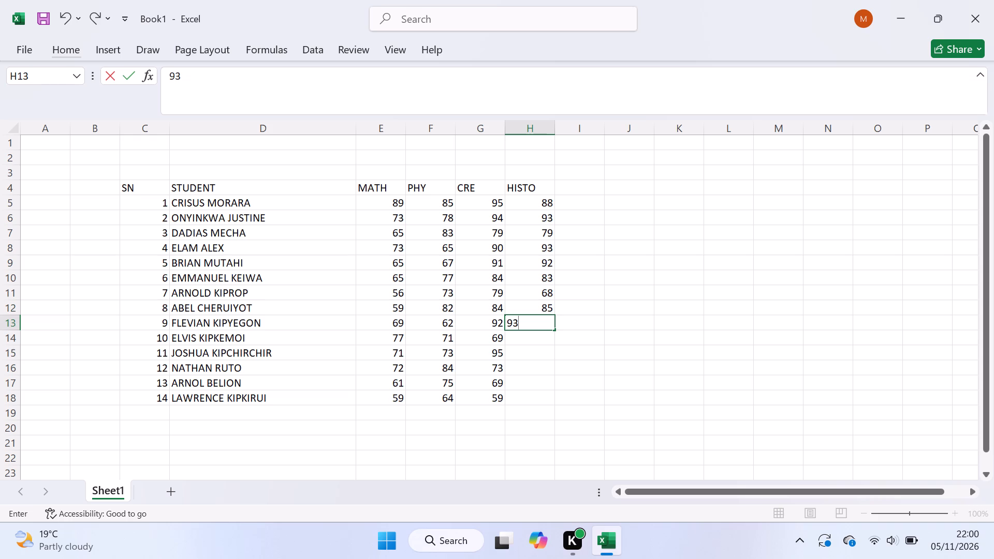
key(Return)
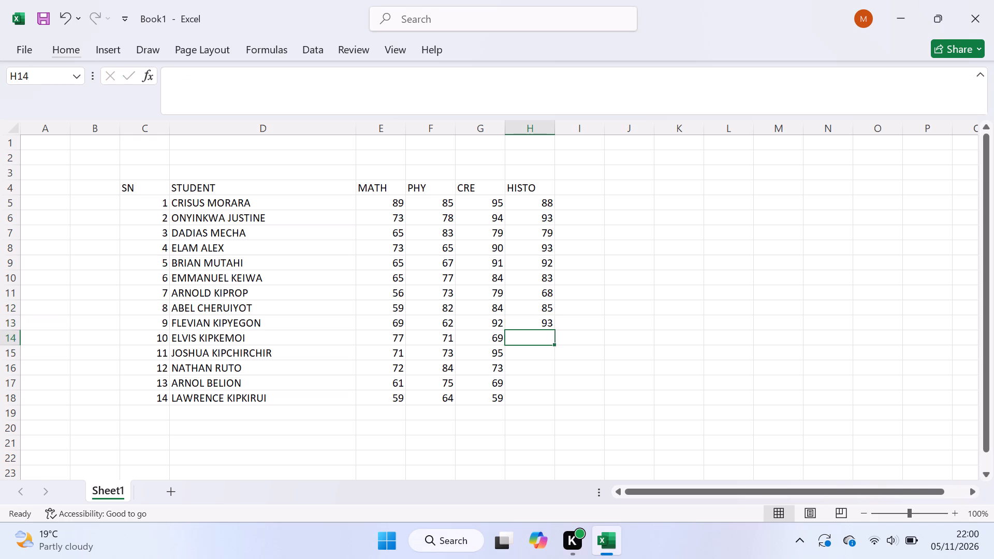
Enter the HISTO marks 79, 80, 73 and 72 in cells H14 to H17 for students 10 to 13.
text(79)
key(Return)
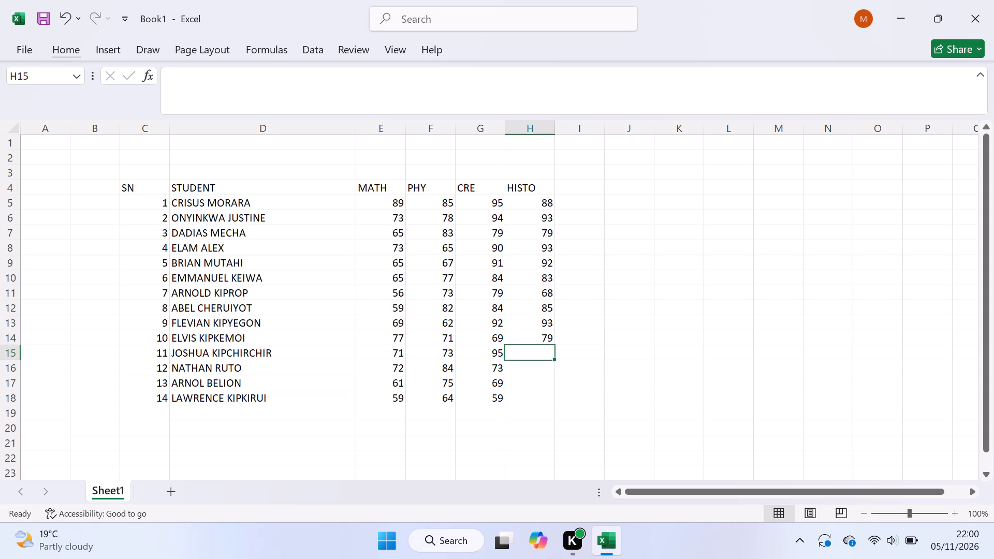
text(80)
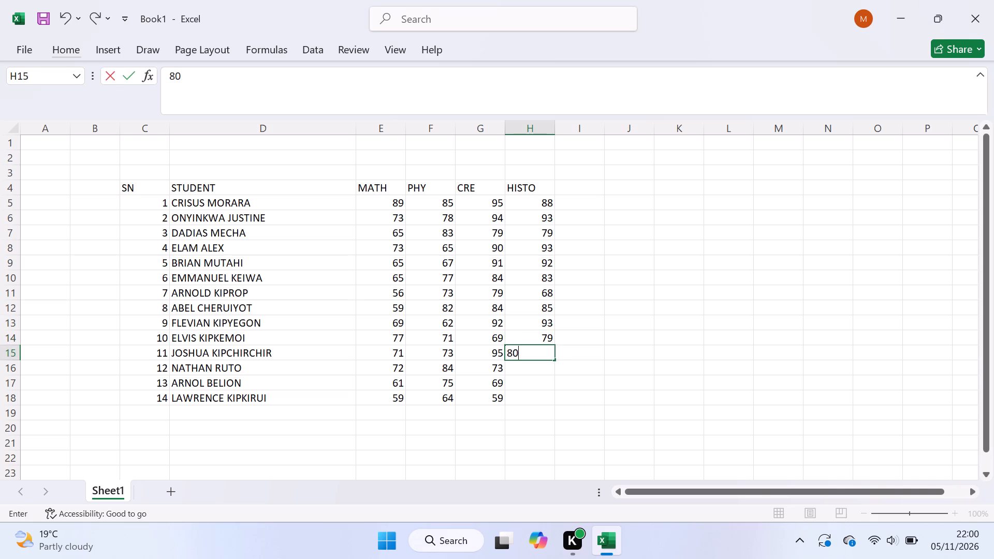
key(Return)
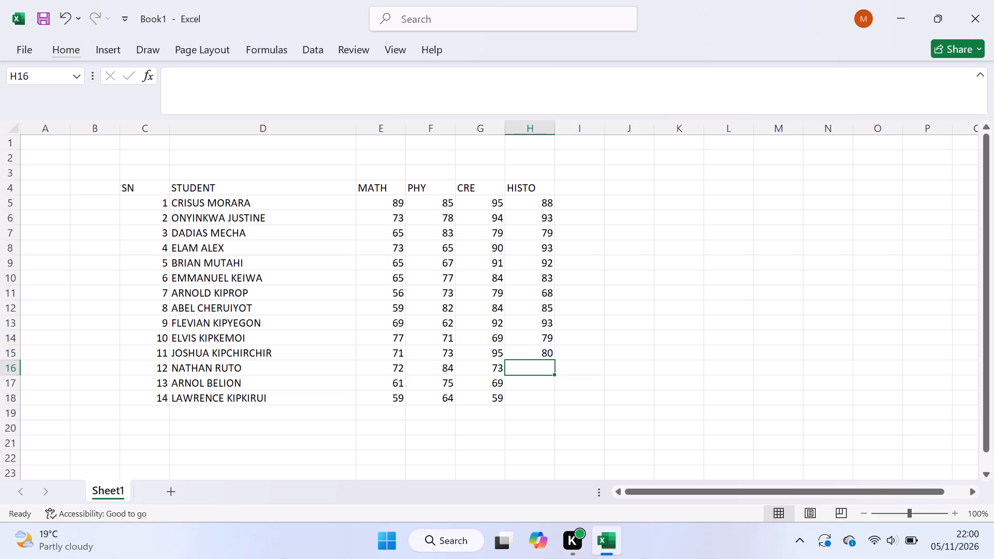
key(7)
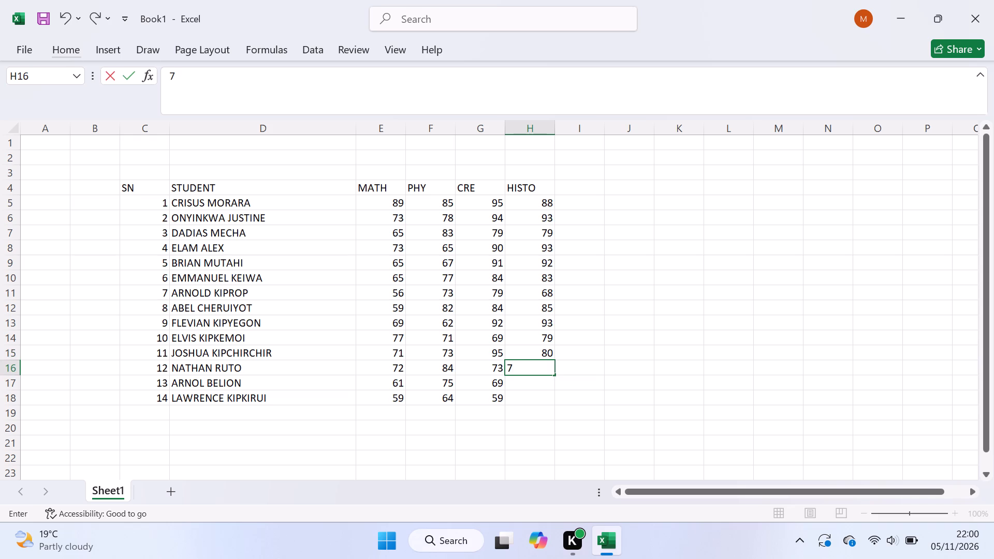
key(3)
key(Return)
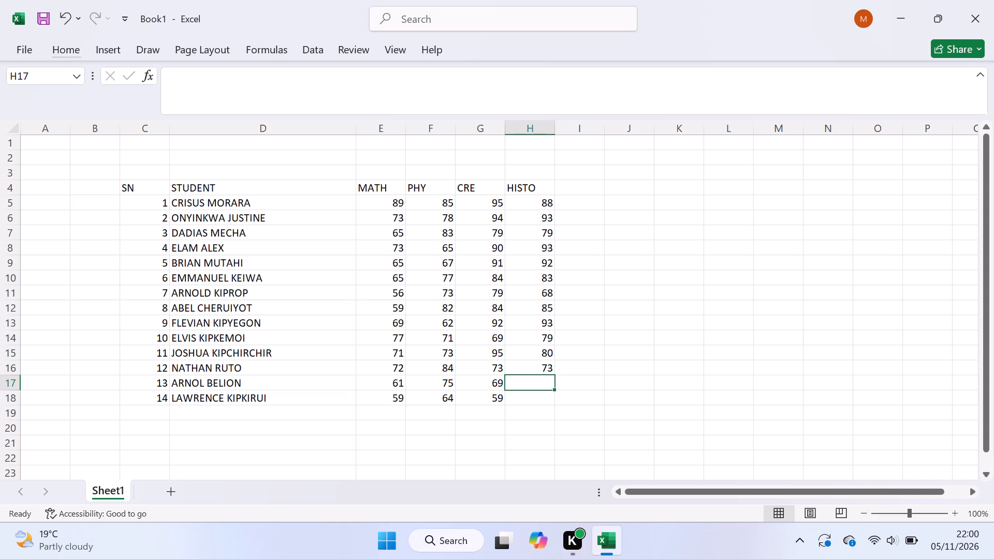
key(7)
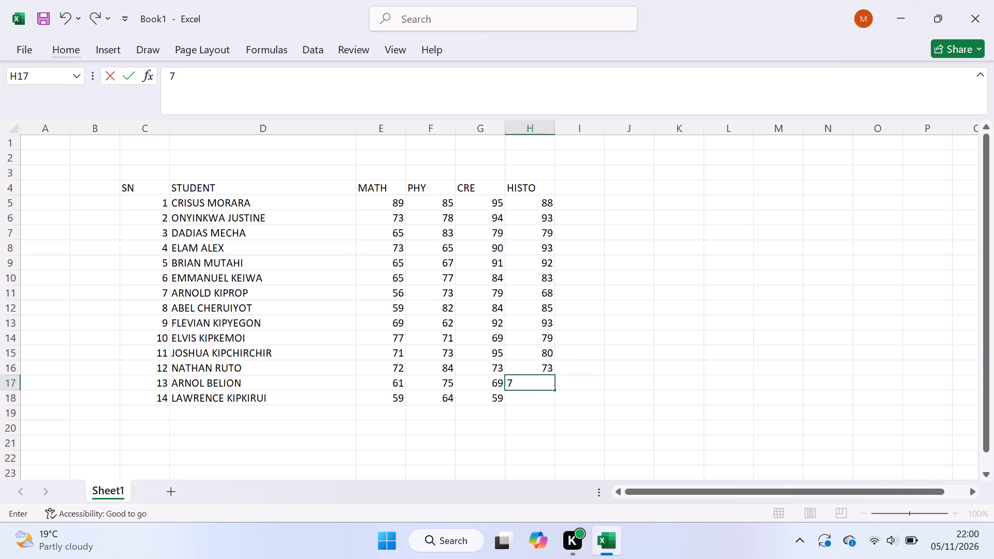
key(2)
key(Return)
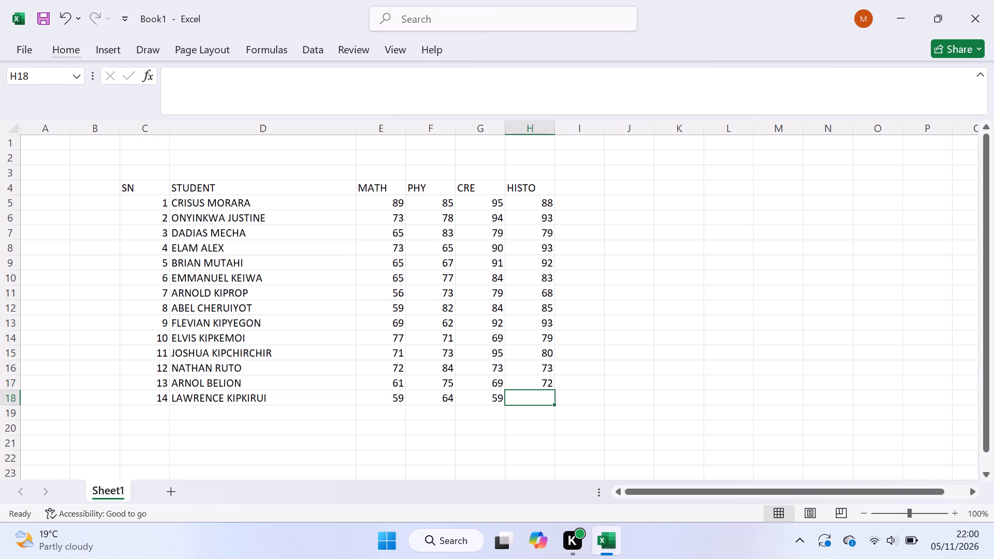
Enter the HISTO mark 70 in cell H18 for student 14.
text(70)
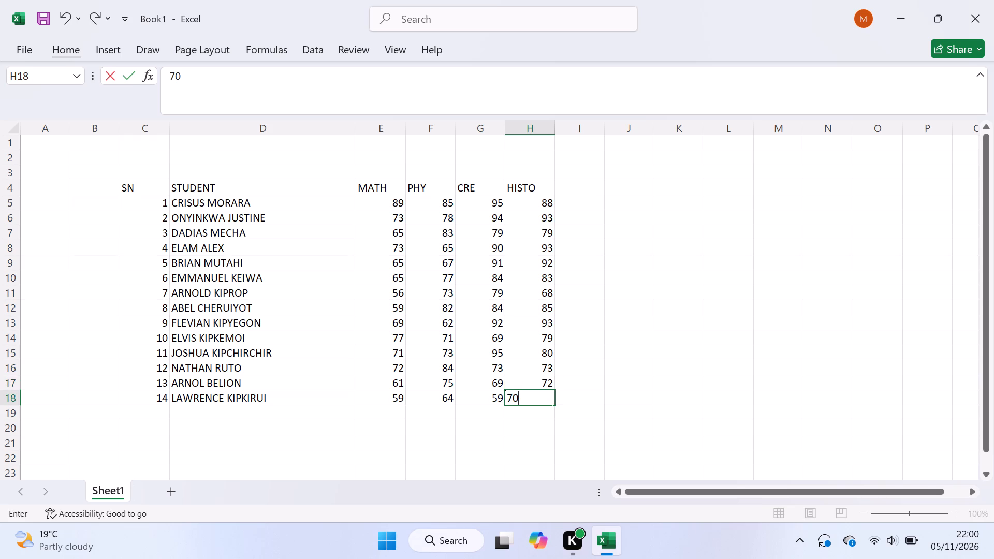
click(591, 201)
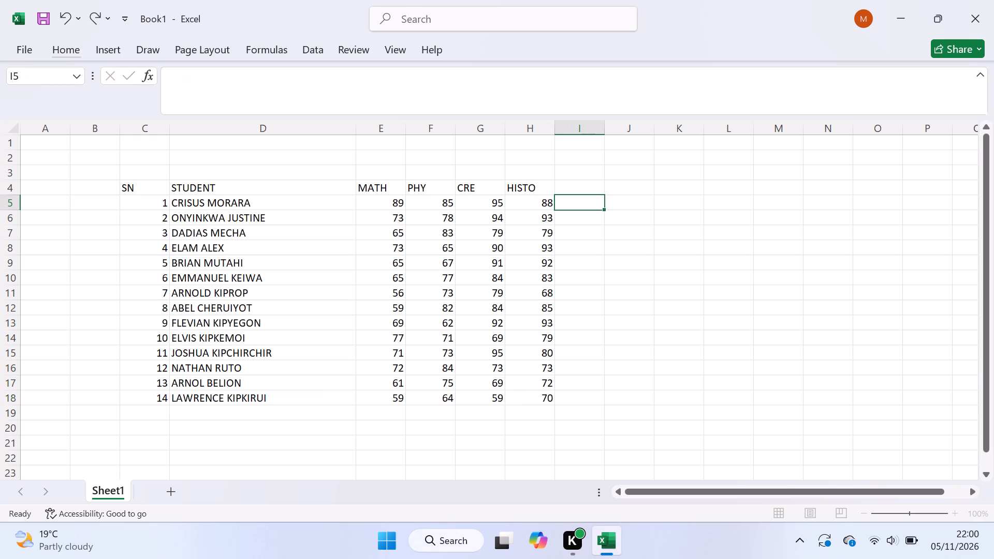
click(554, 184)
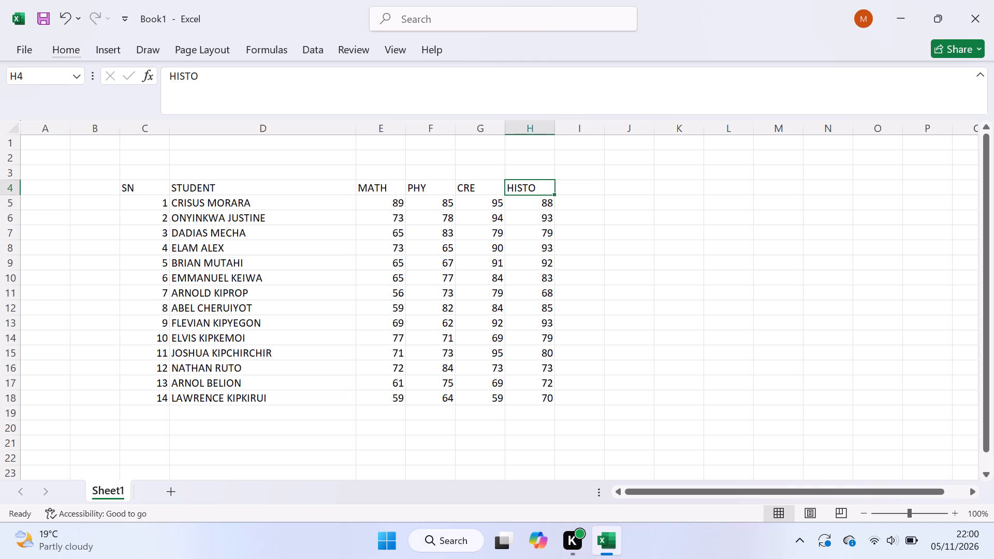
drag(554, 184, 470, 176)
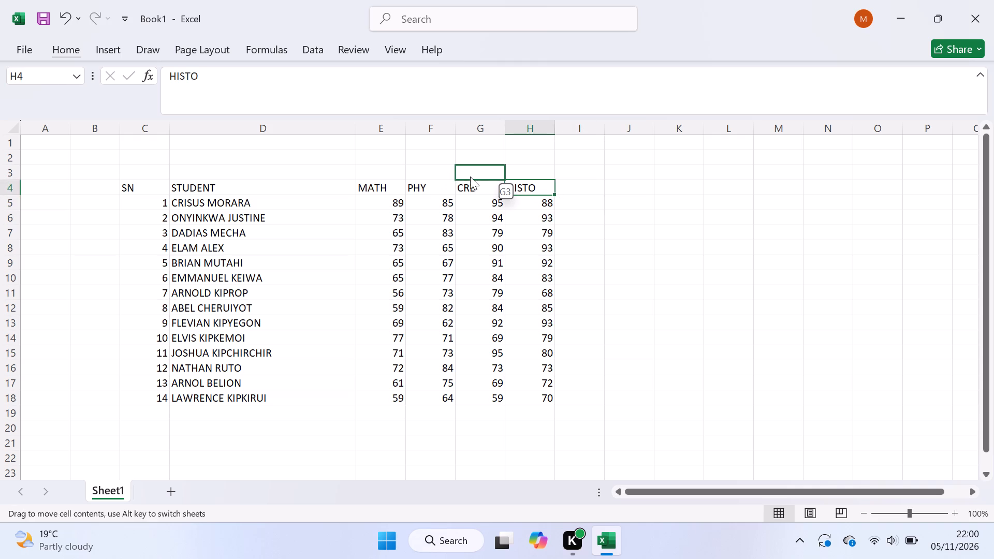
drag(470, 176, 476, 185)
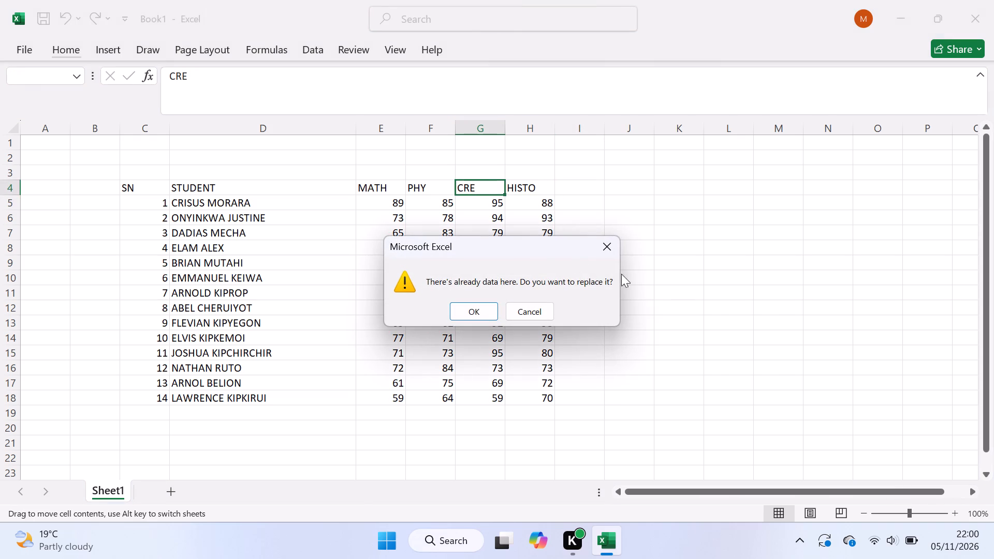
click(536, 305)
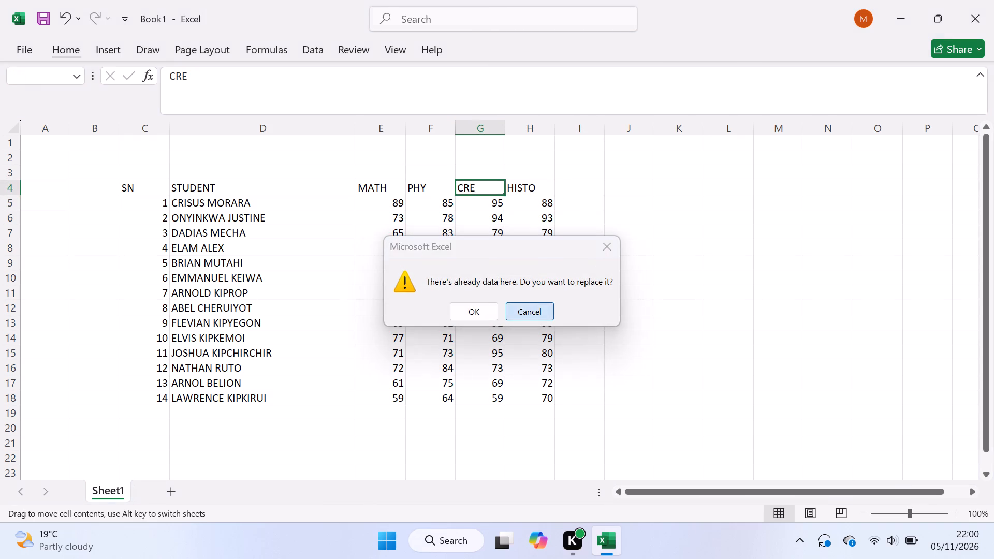
Fill the header row C4:H4, from SN to HISTO, with the standard green colour.
drag(545, 188, 332, 187)
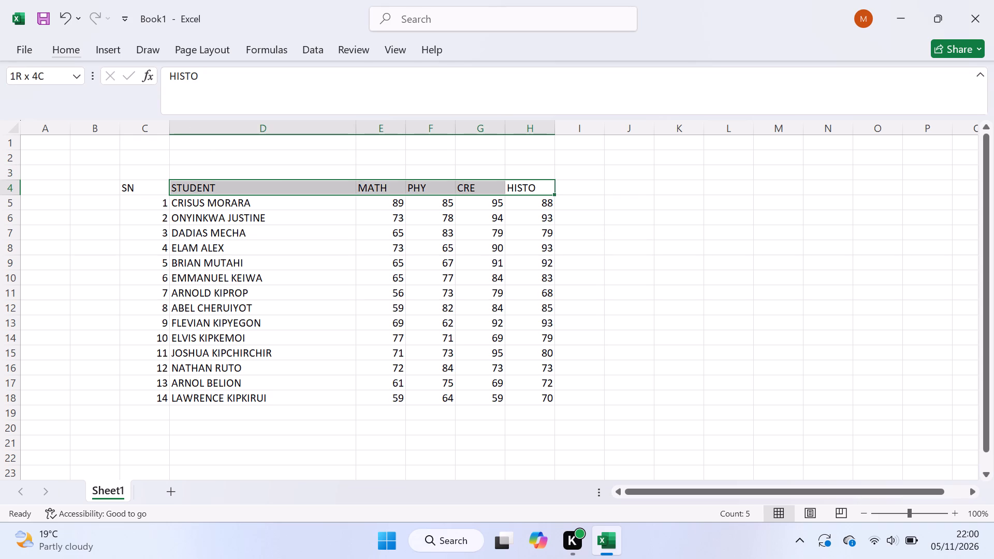
drag(332, 187, 132, 185)
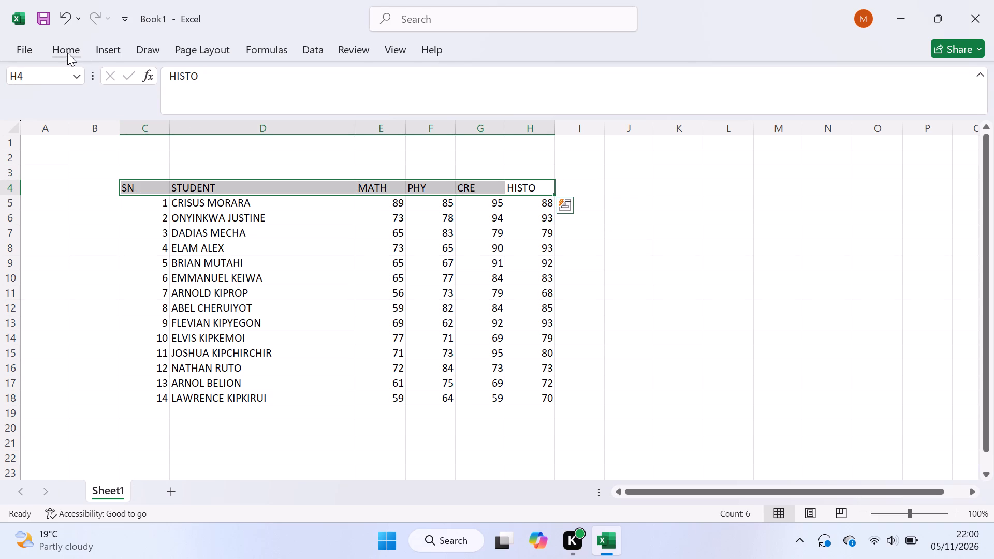
click(68, 53)
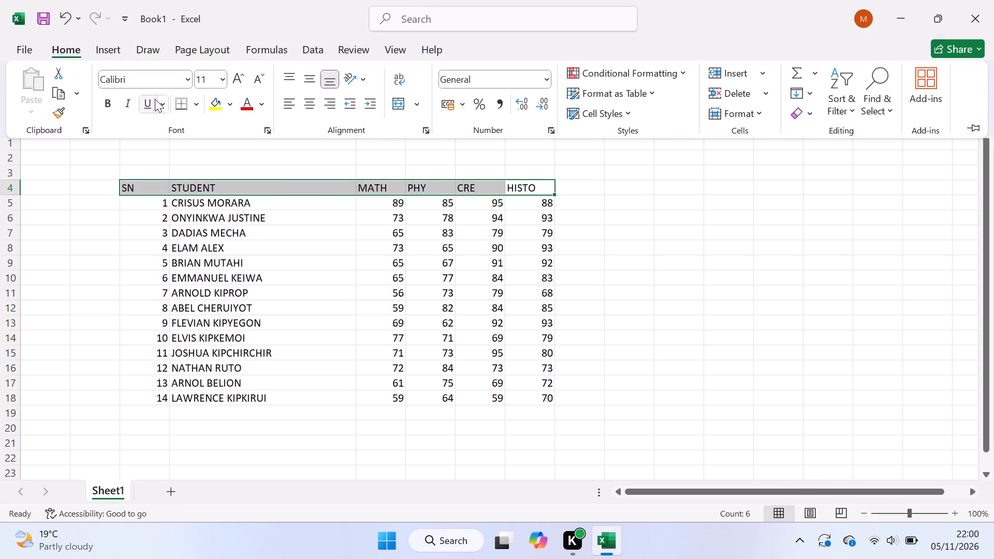
click(231, 105)
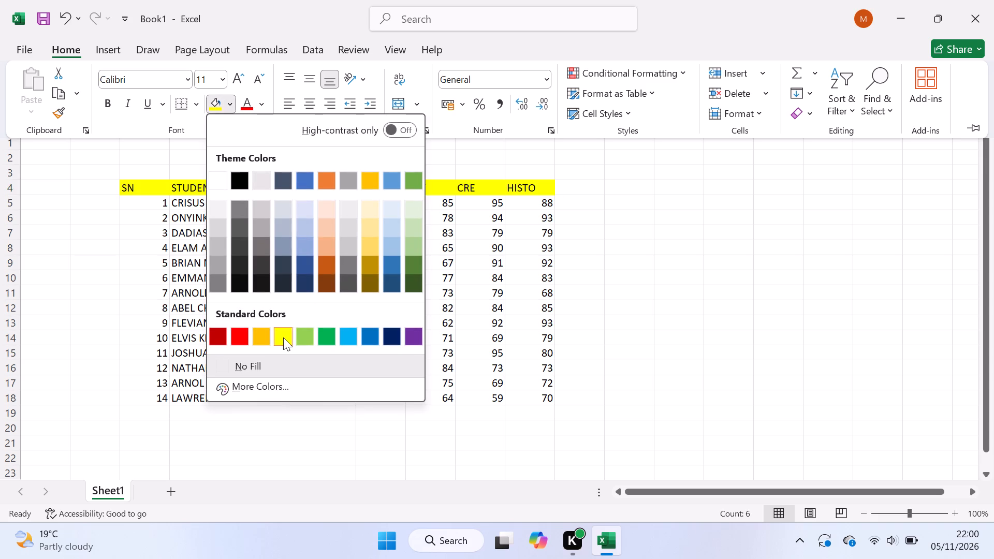
click(320, 338)
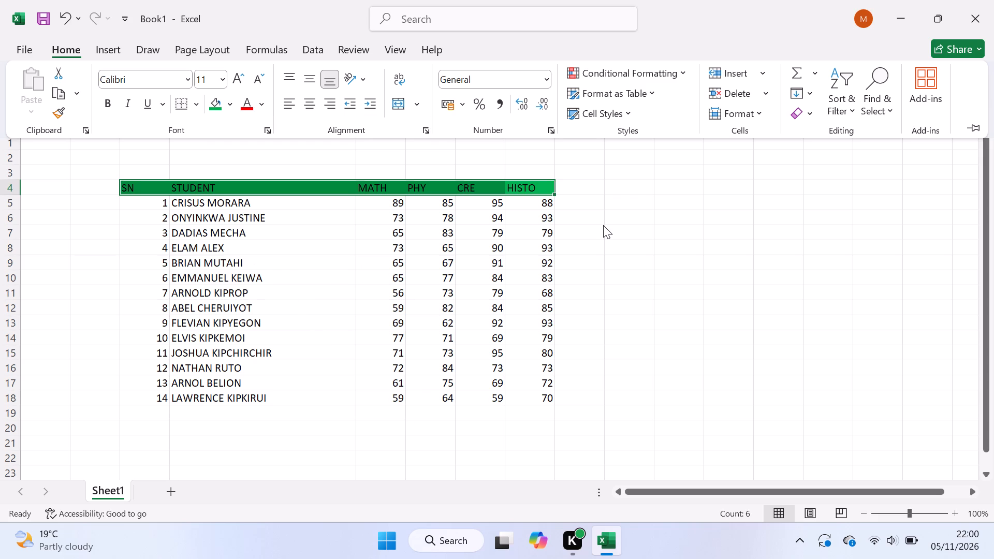
drag(603, 225, 602, 292)
Centre the contents of range C4:J18 horizontally, covering the whole marks table.
drag(626, 191, 459, 455)
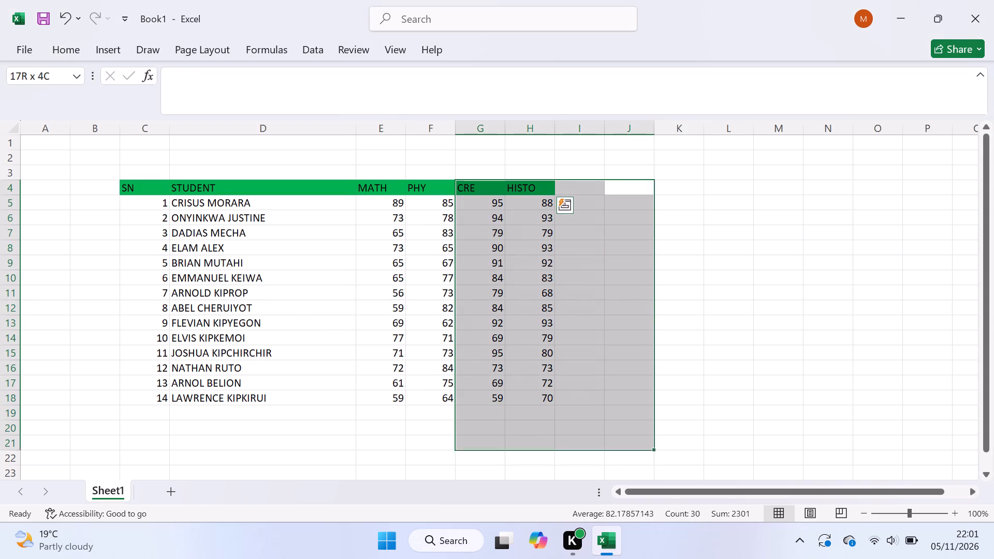
drag(459, 455, 361, 400)
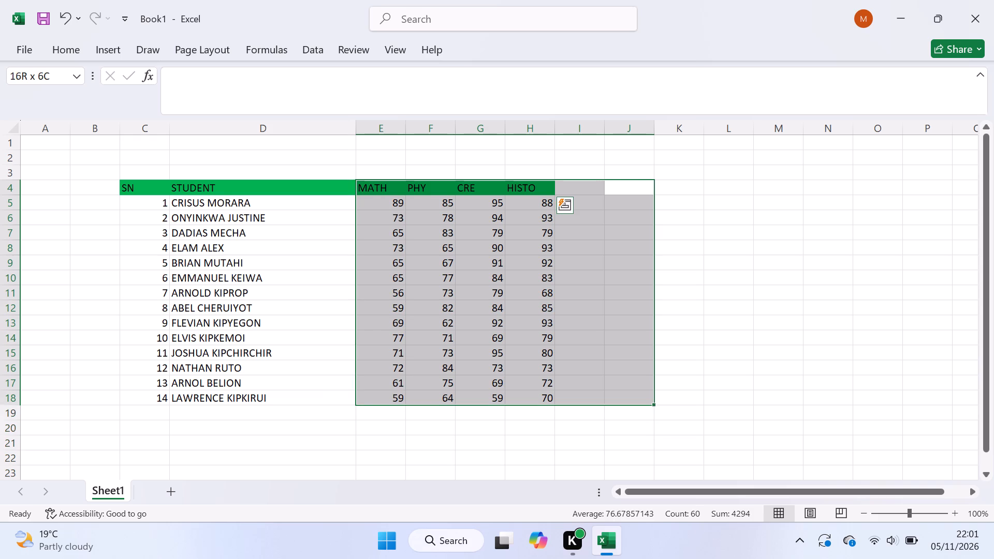
drag(361, 400, 205, 386)
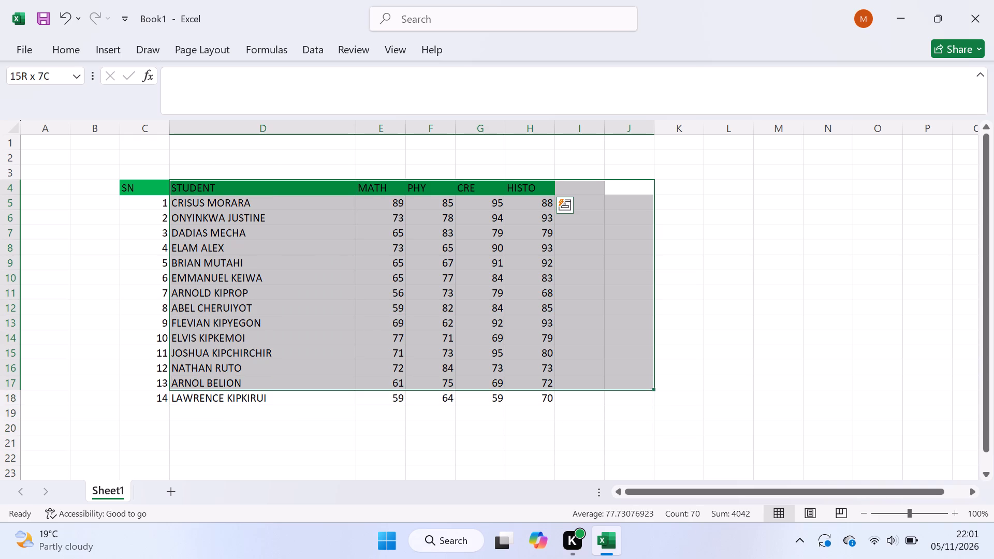
drag(205, 386, 147, 396)
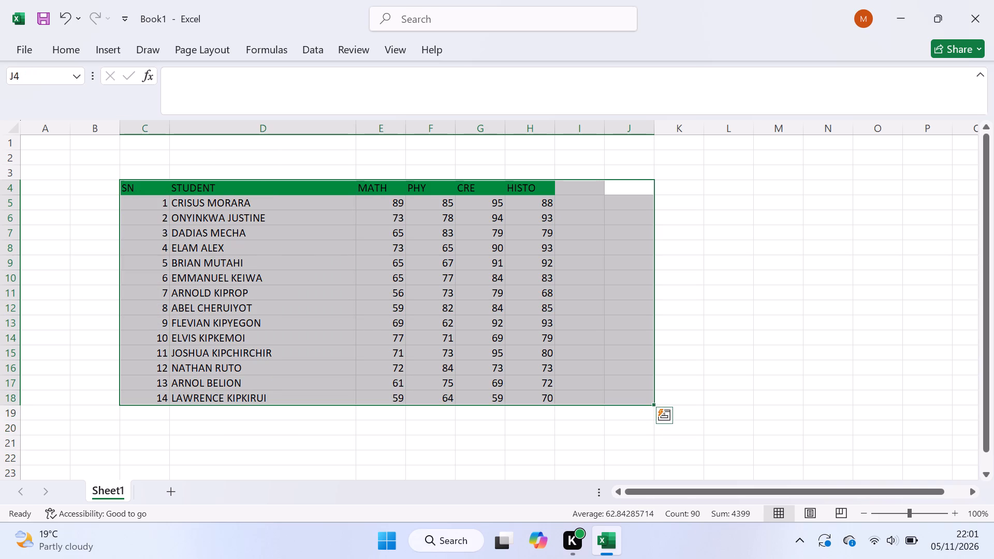
click(70, 51)
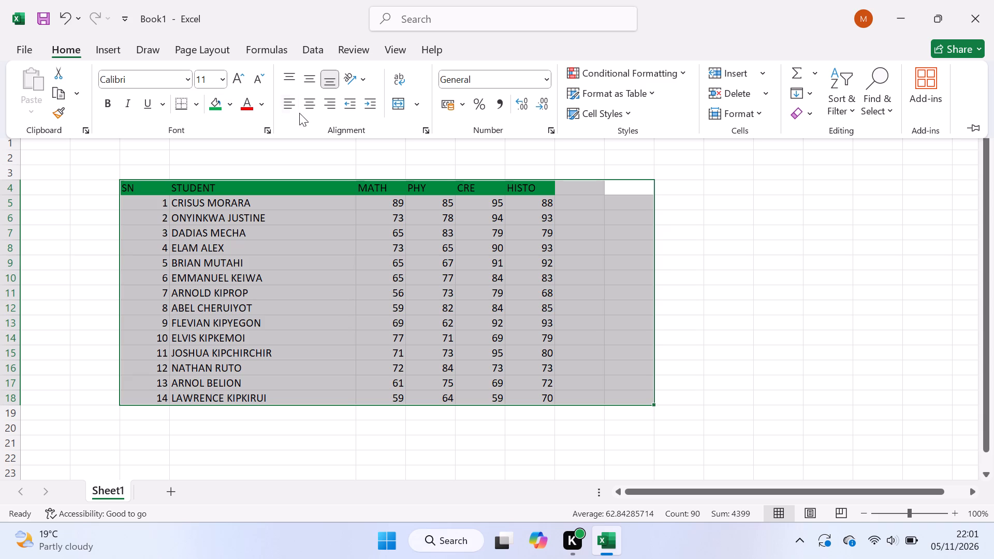
click(311, 110)
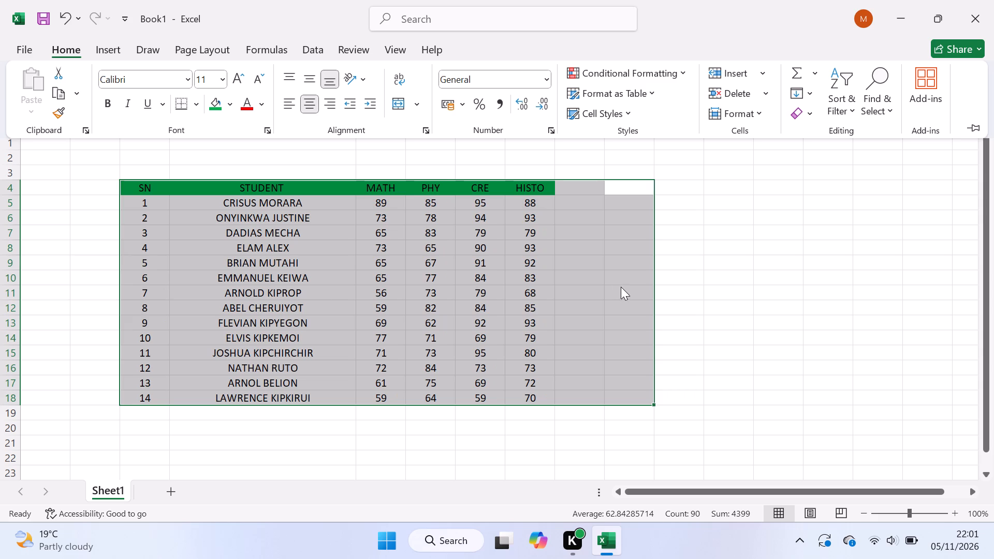
click(712, 337)
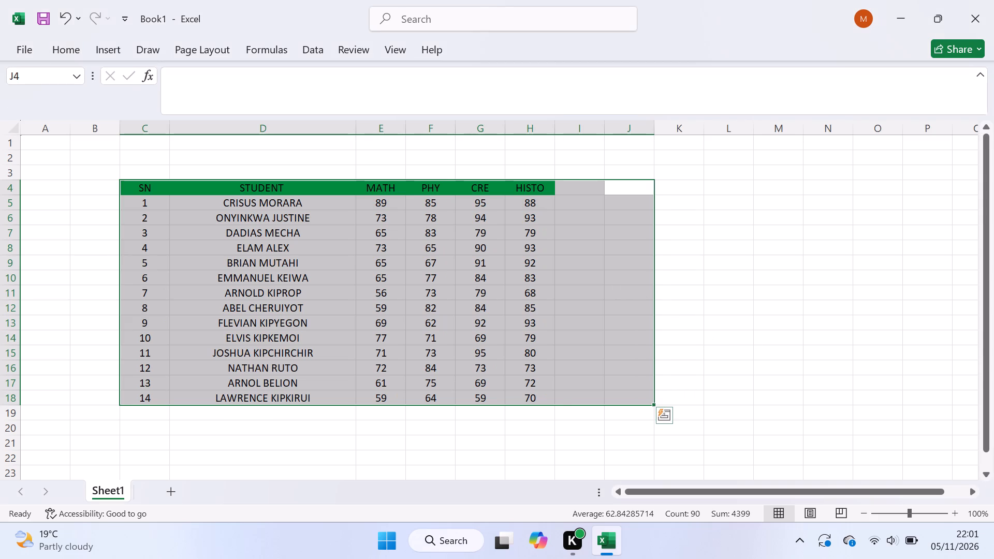
click(712, 337)
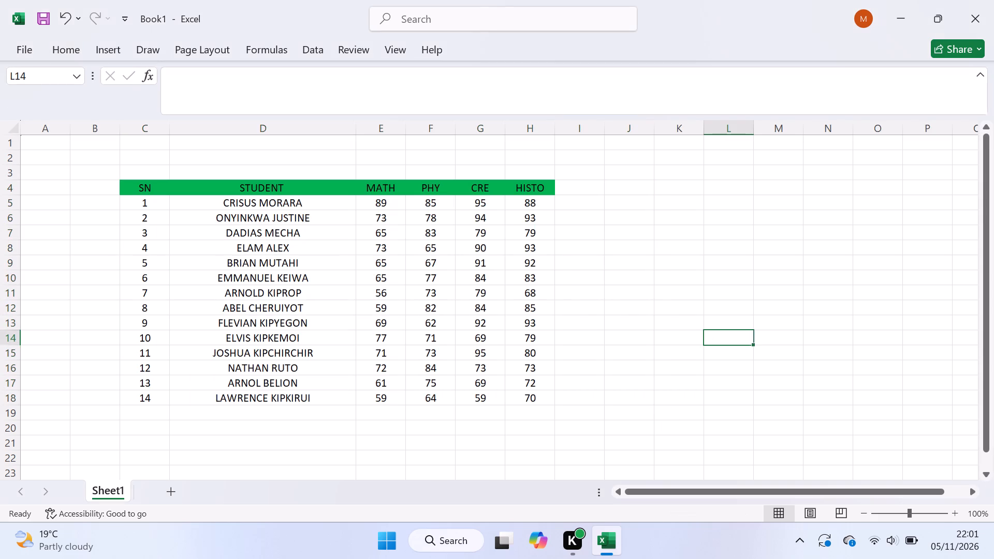
Set the font colour of the SN column, cells C4 to C18, to standard blue.
drag(149, 192, 152, 258)
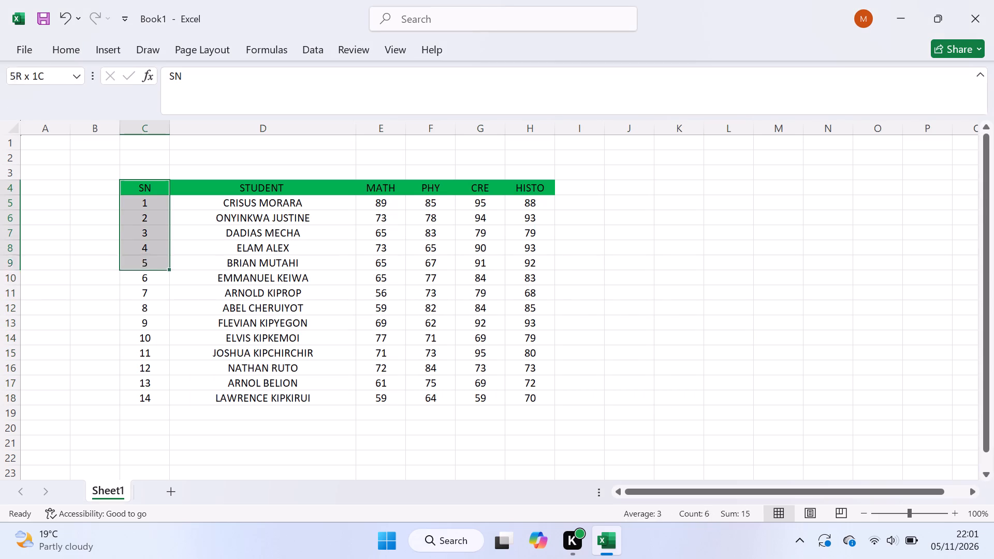
drag(152, 258, 149, 406)
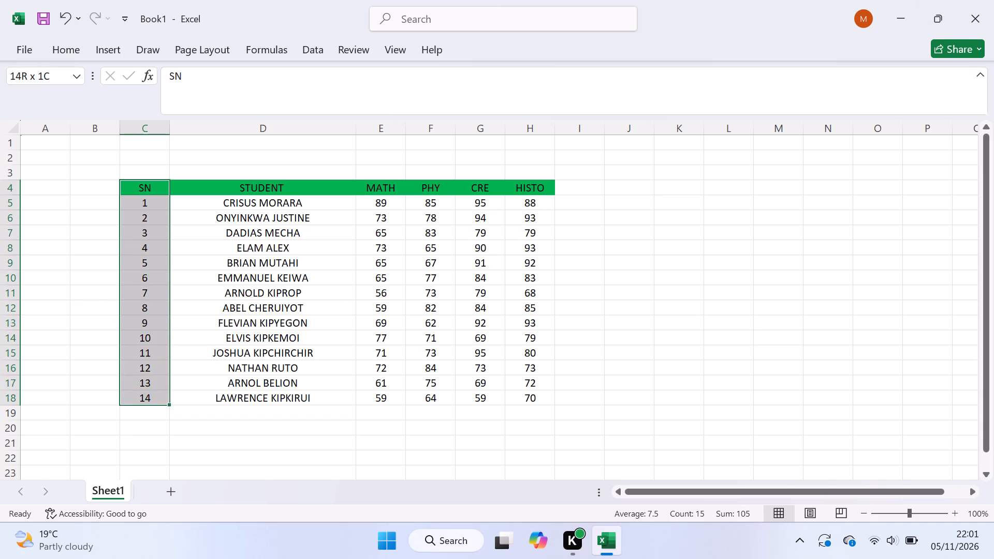
drag(149, 406, 157, 398)
click(71, 41)
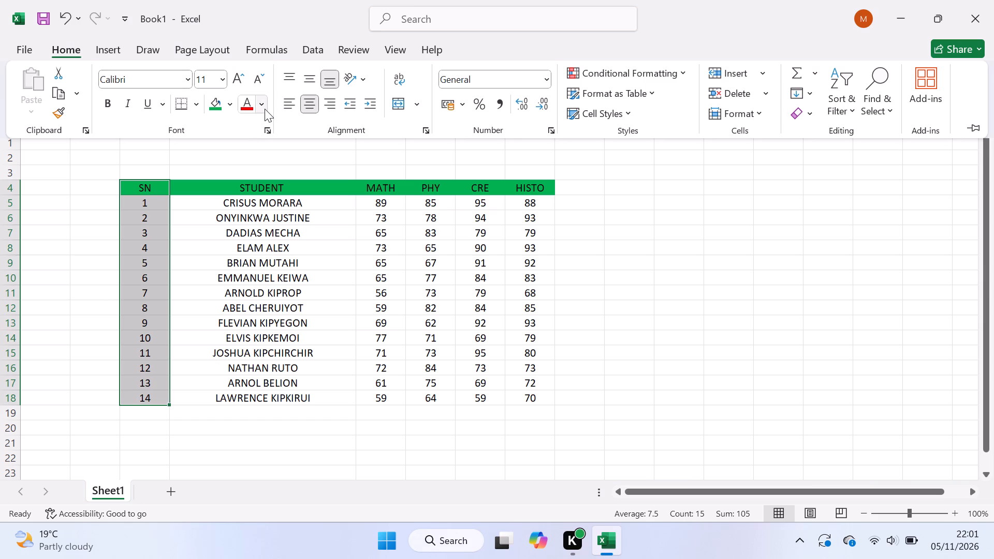
click(265, 109)
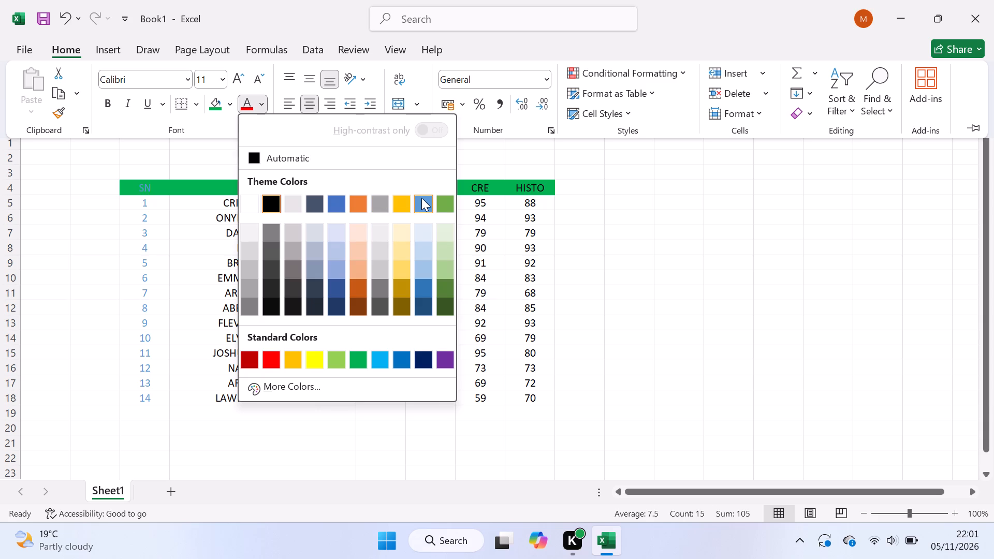
click(403, 359)
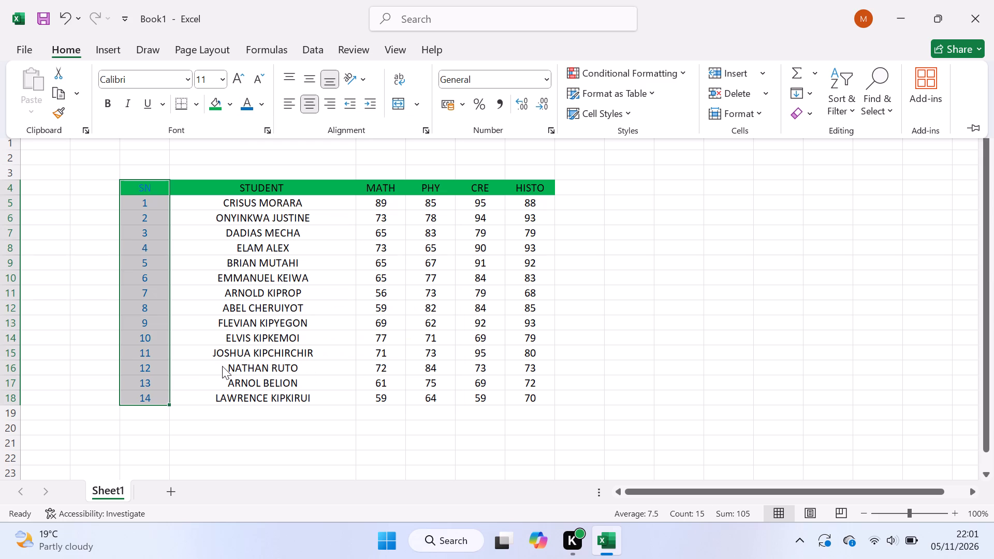
click(207, 359)
click(198, 431)
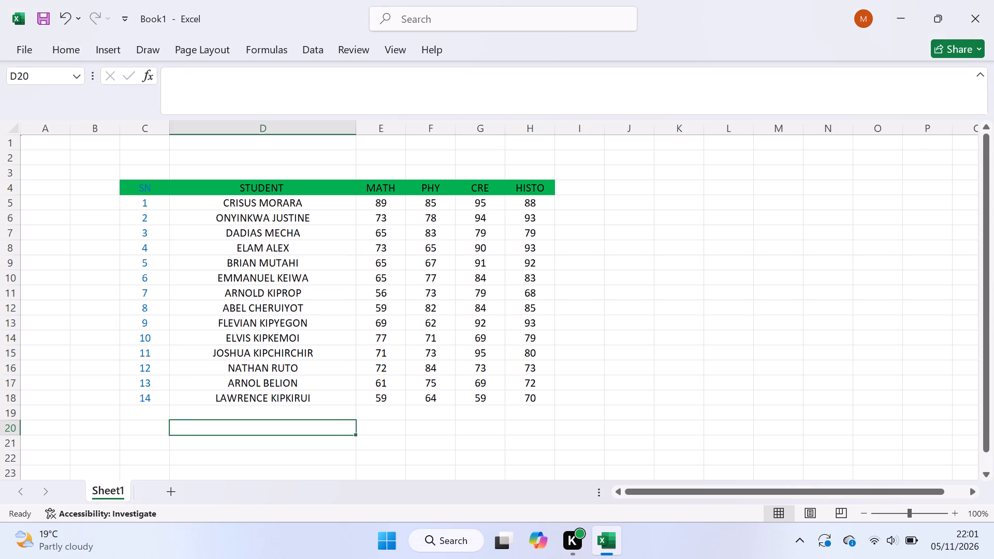
click(577, 399)
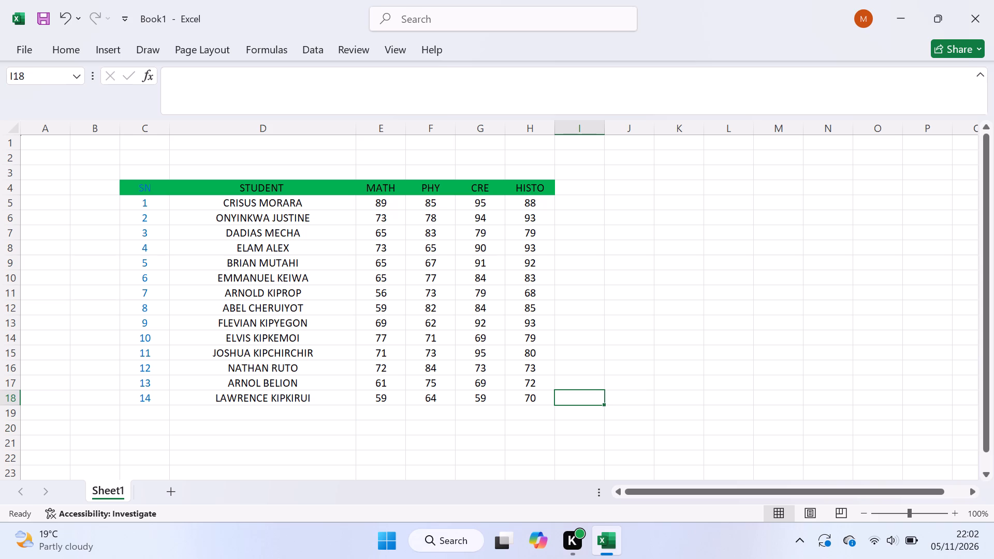
click(577, 399)
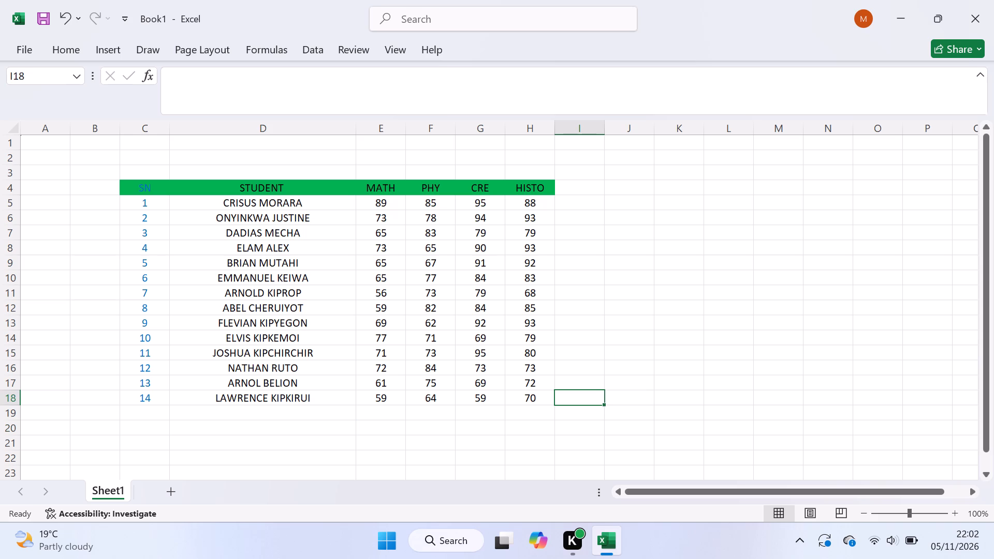
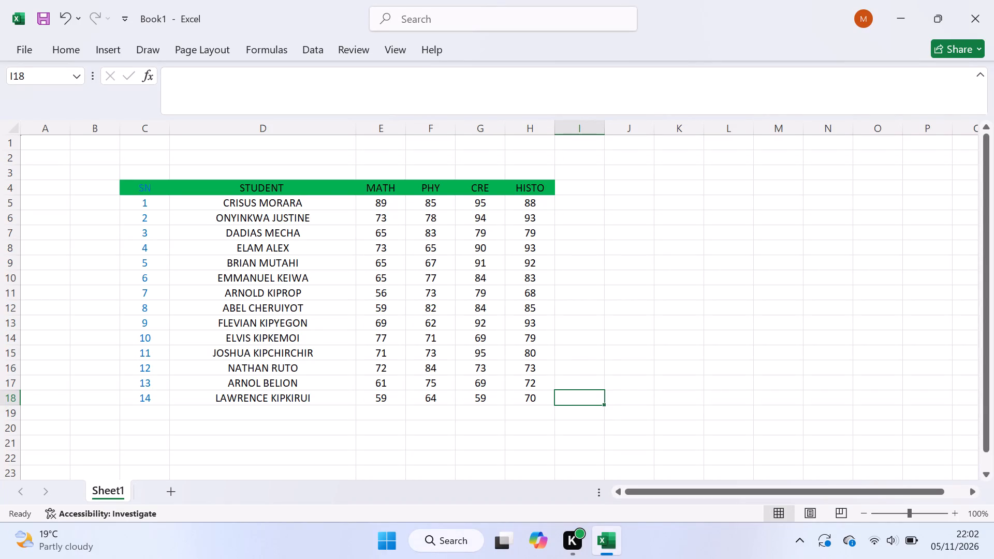
Make the student names in cells D5 to D18 bold.
drag(328, 205, 335, 328)
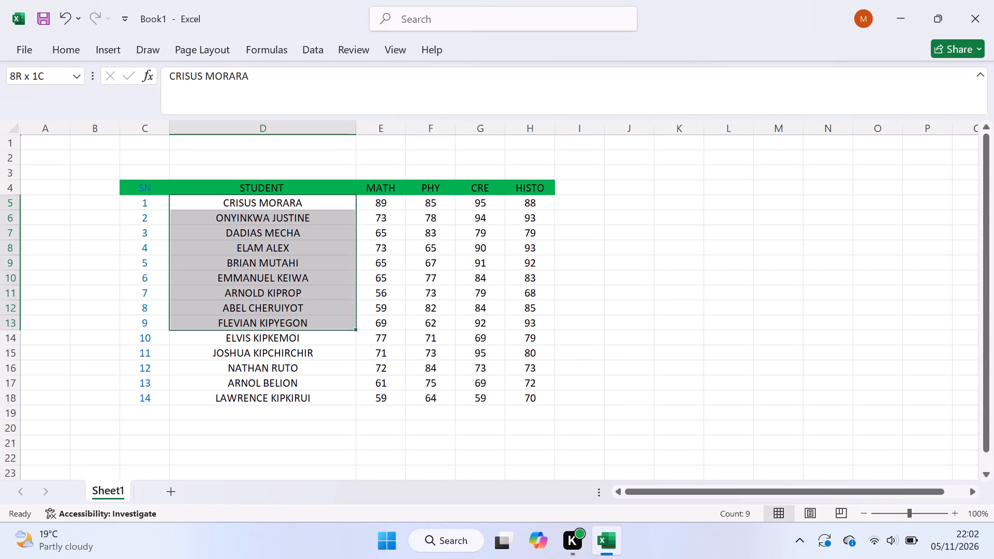
drag(335, 328, 329, 394)
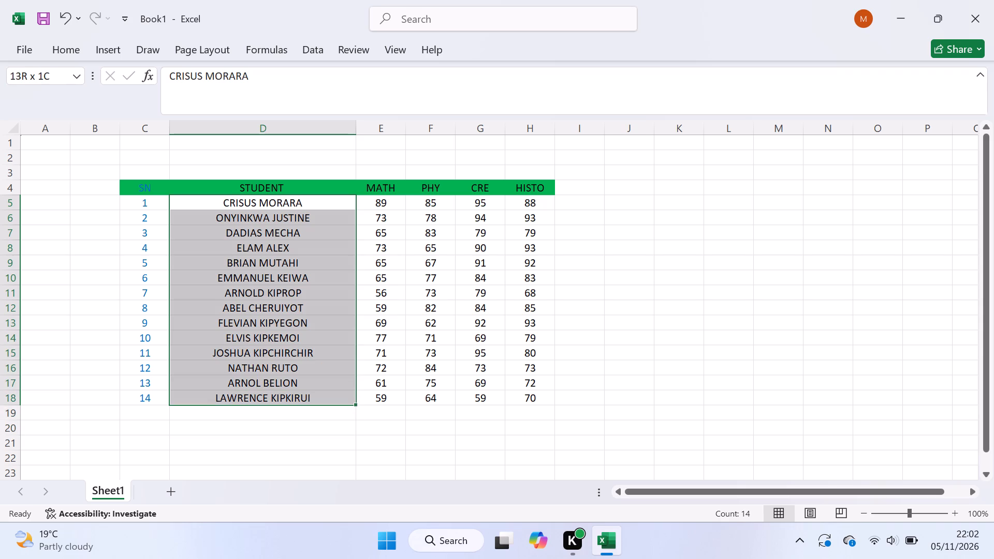
drag(329, 394, 328, 395)
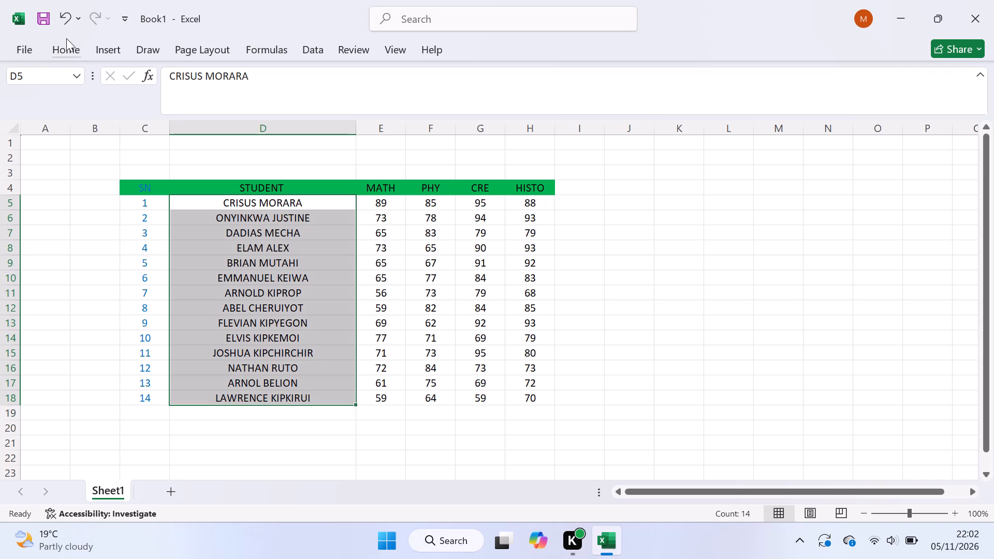
click(66, 40)
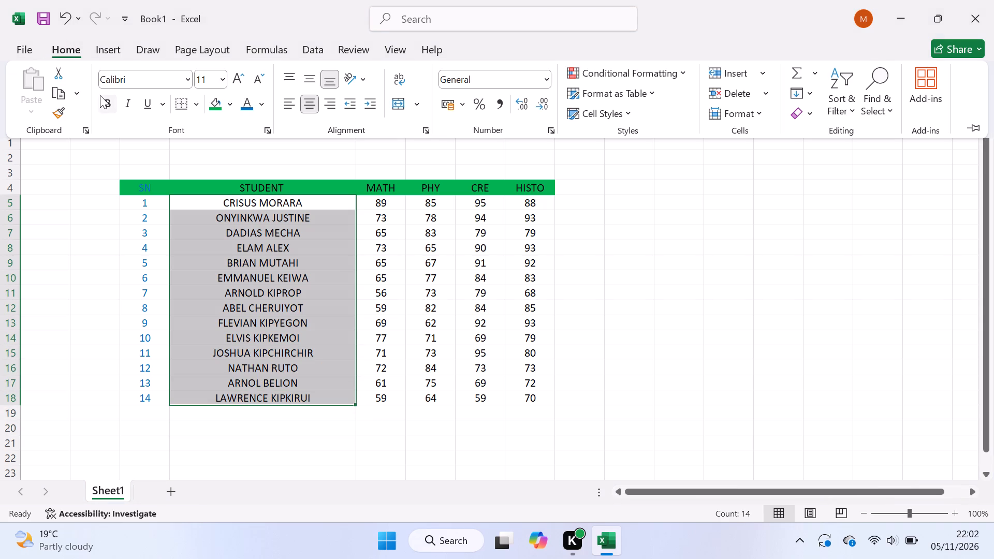
click(100, 95)
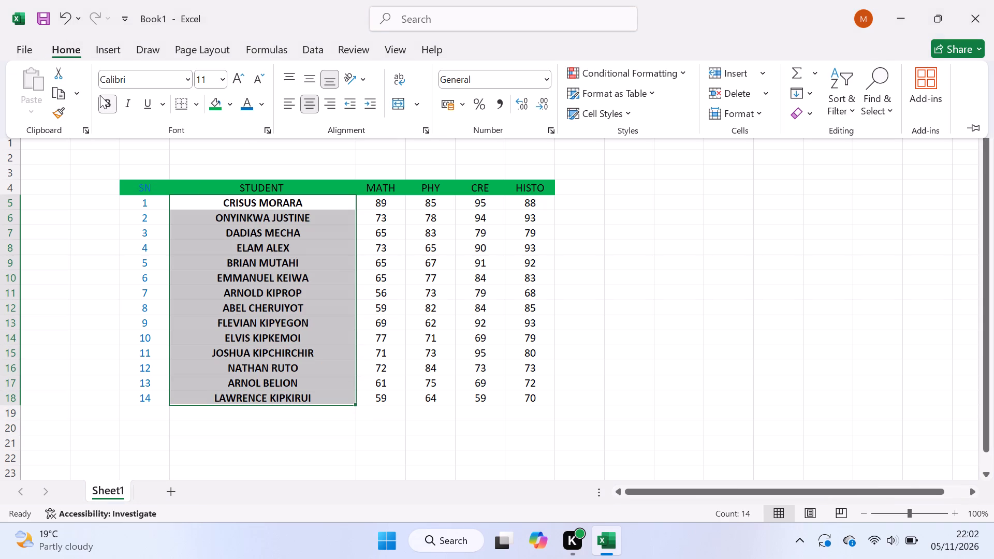
click(714, 309)
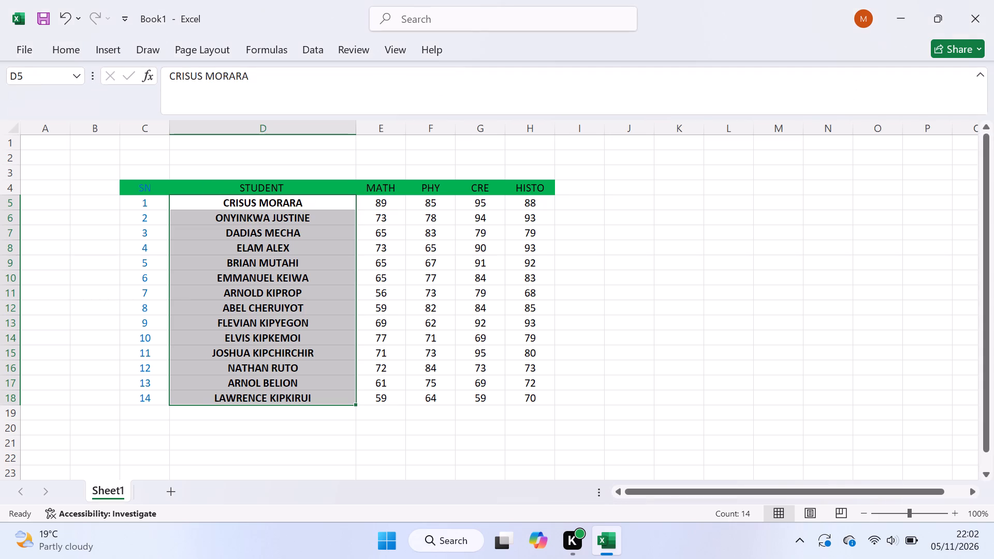
click(714, 309)
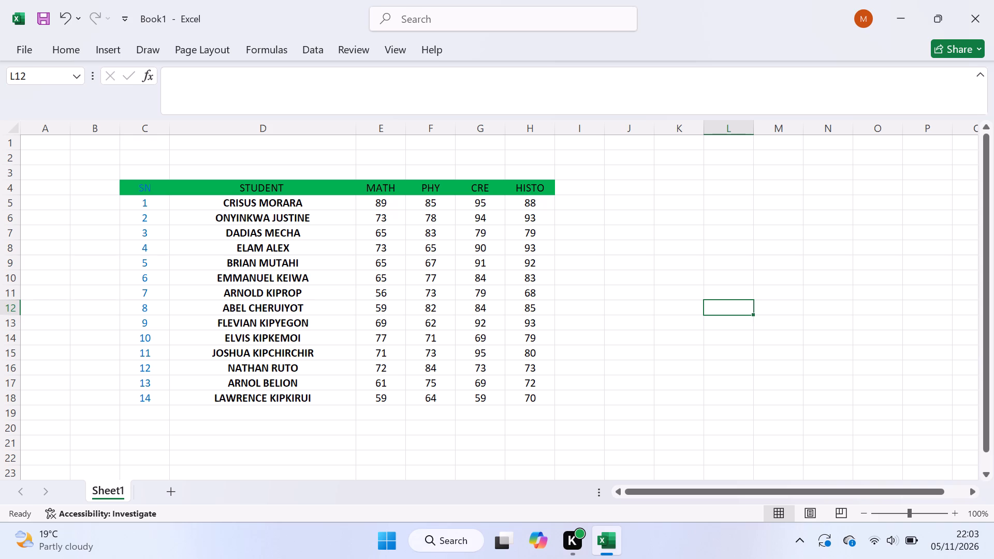
Clear all the serial numbers from cells C5 to C18, leaving the header in C4.
click(155, 203)
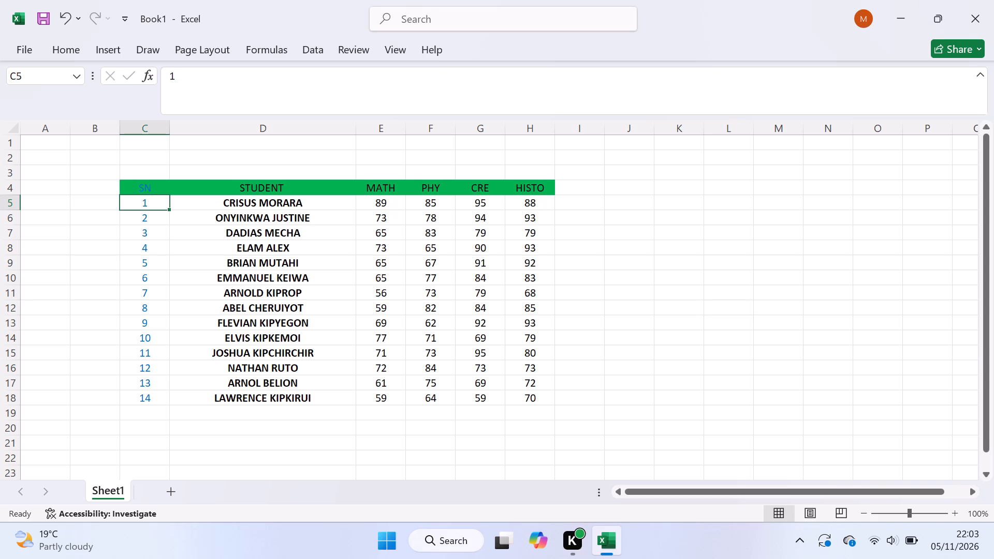
key(BackSpace)
key(Return)
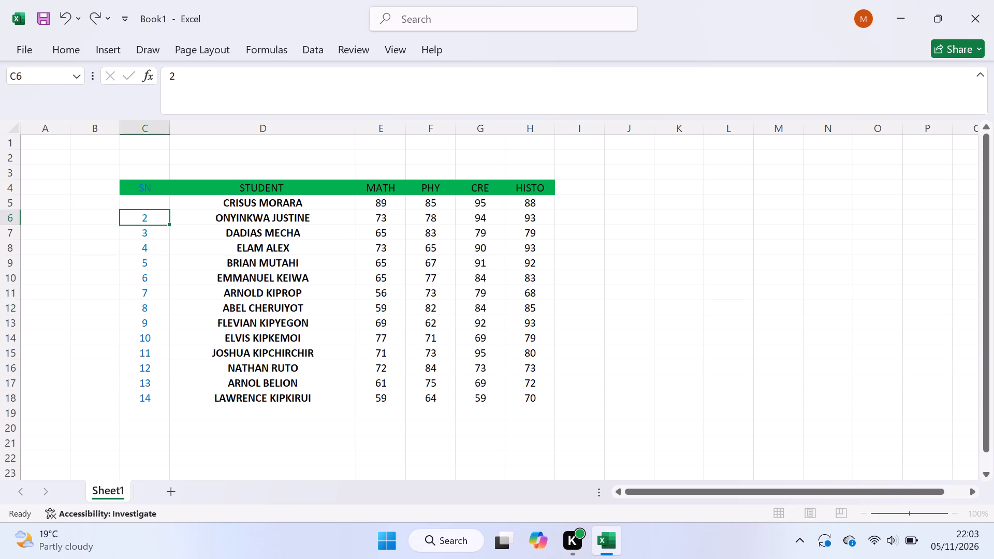
key(BackSpace)
key(Return)
key(BackSpace)
key(Return)
key(BackSpace)
key(BackSpace)
key(Return)
key(BackSpace)
key(Return)
key(BackSpace)
key(Return)
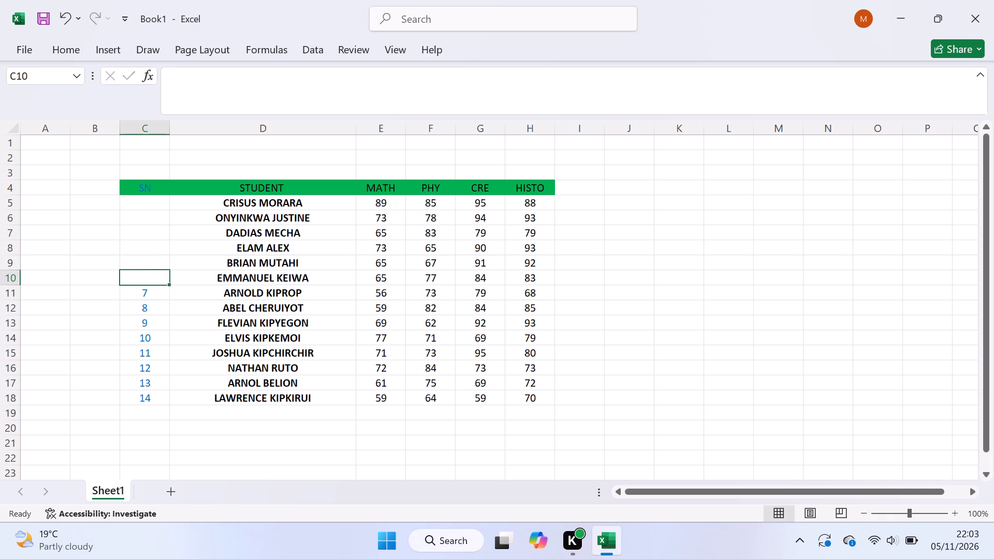
key(BackSpace)
key(Return)
key(BackSpace)
key(Return)
key(Return)
key(BackSpace)
key(BackSpace)
key(Return)
key(BackSpace)
key(Return)
key(BackSpace)
key(Return)
key(BackSpace)
key(BackSpace)
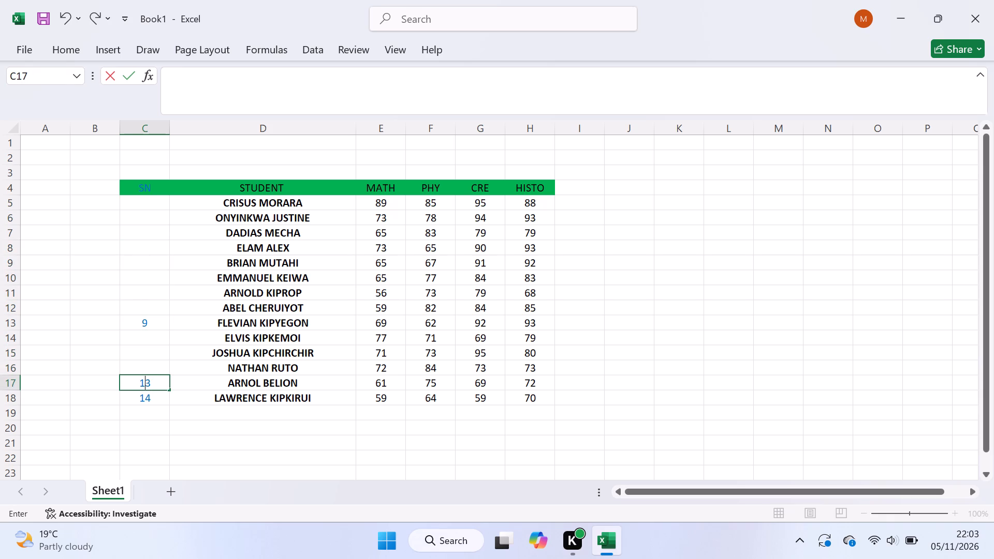
key(BackSpace)
key(Return)
key(BackSpace)
key(Return)
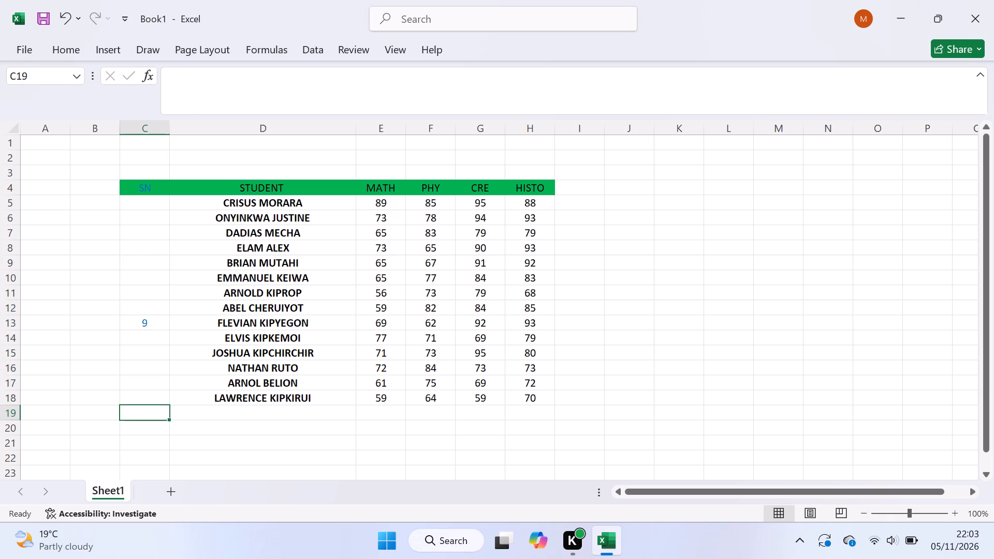
click(155, 323)
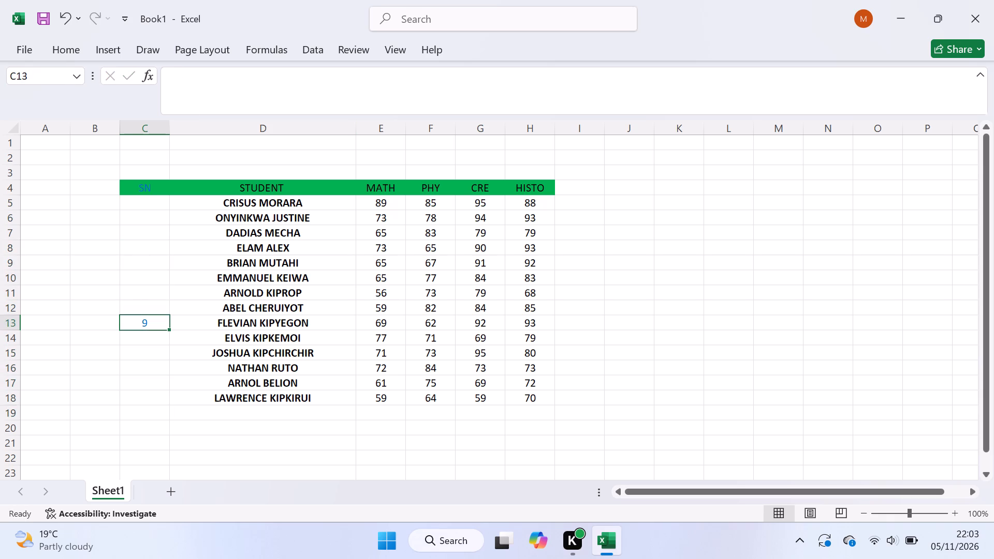
key(BackSpace)
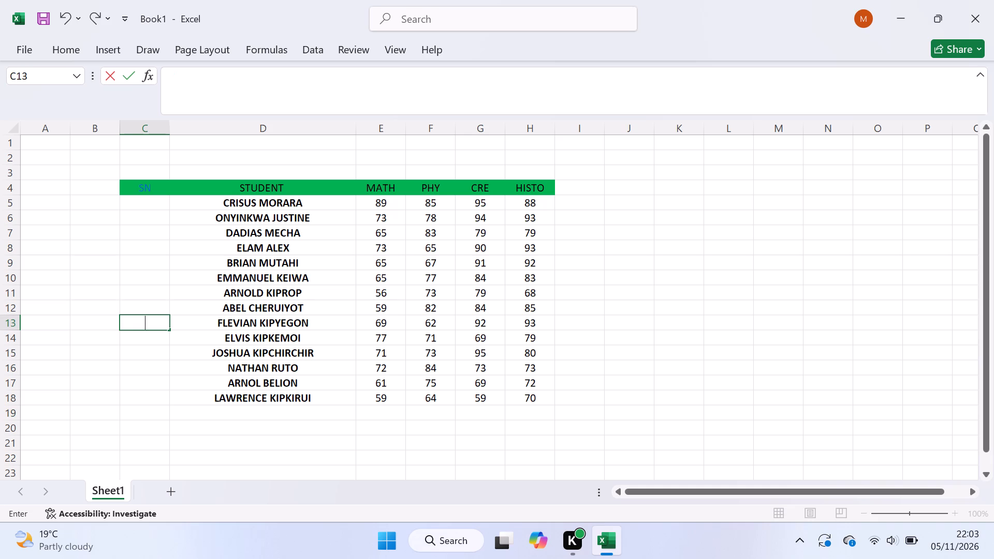
Replace the SN header in cell C4 with POSITION.
click(160, 186)
key(BackSpace)
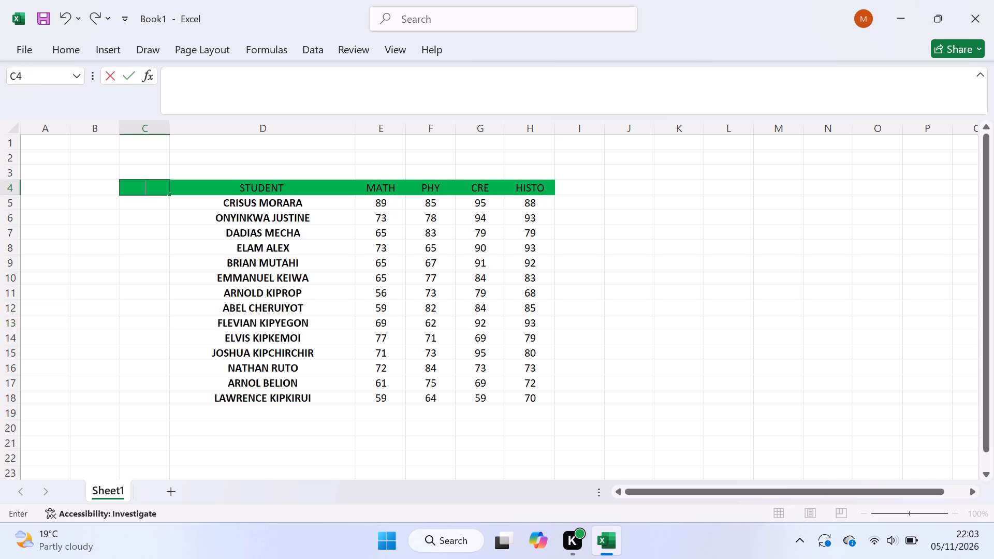
text(PO)
text(SITI)
text(ON)
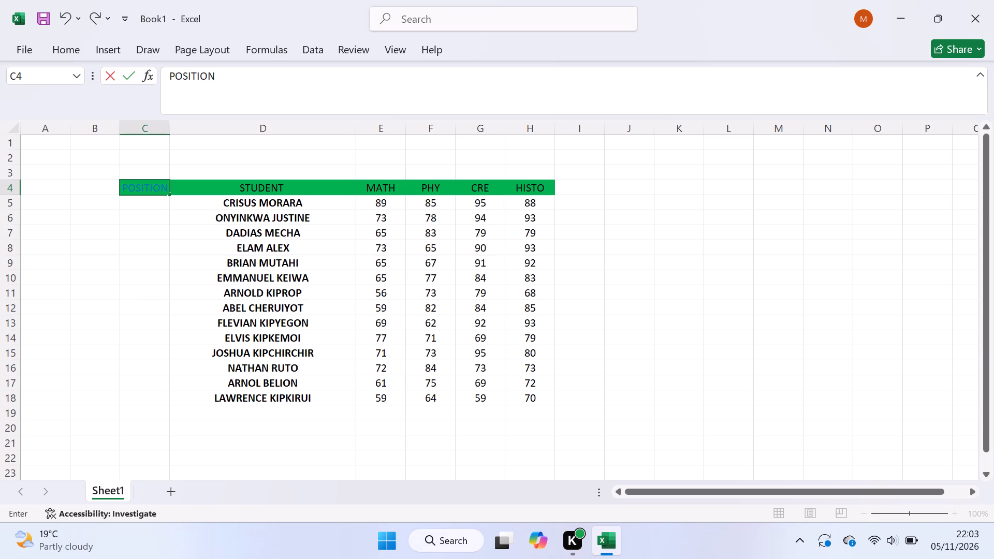
click(147, 199)
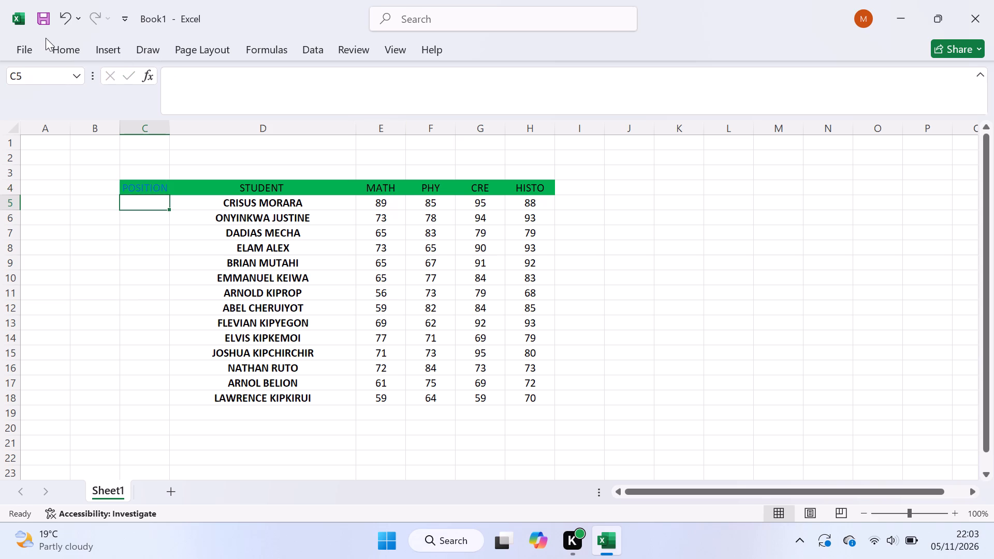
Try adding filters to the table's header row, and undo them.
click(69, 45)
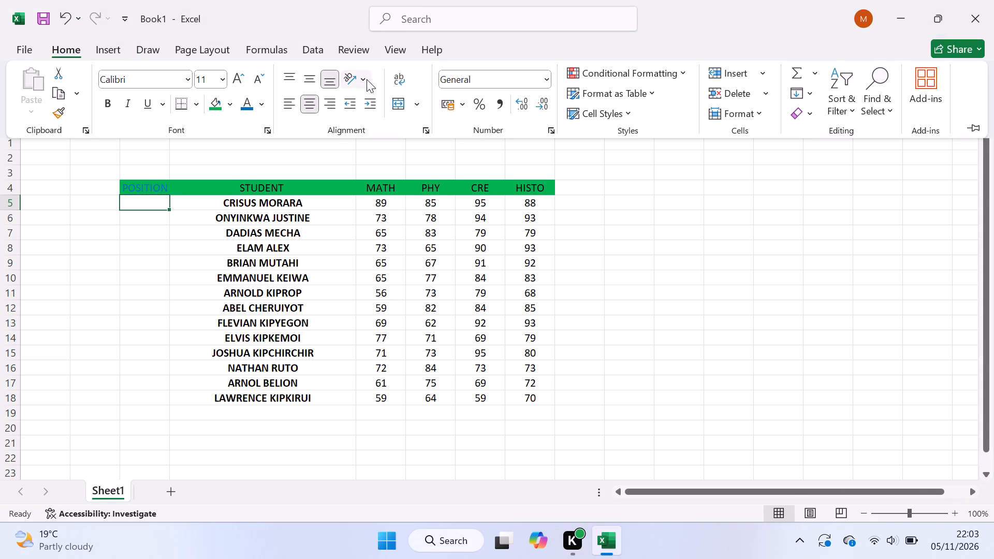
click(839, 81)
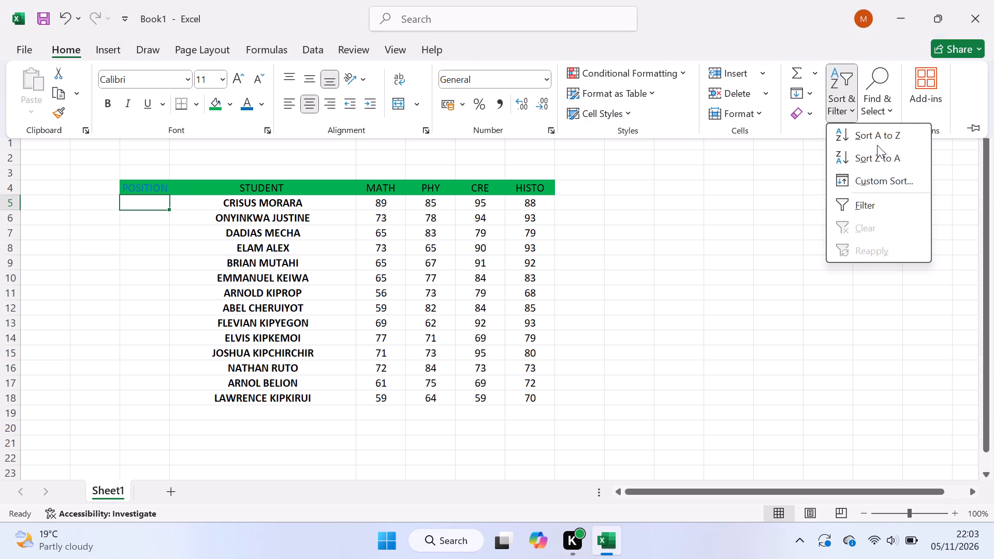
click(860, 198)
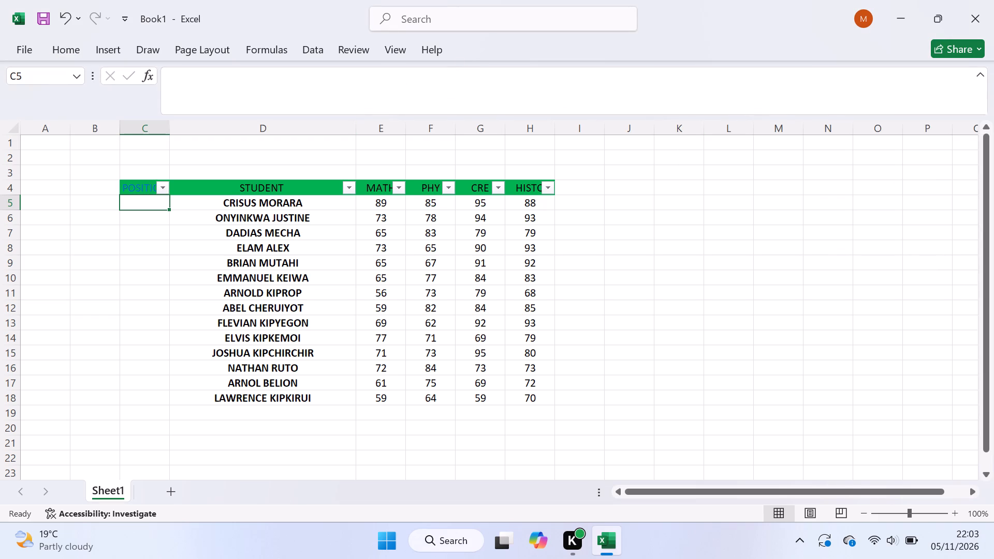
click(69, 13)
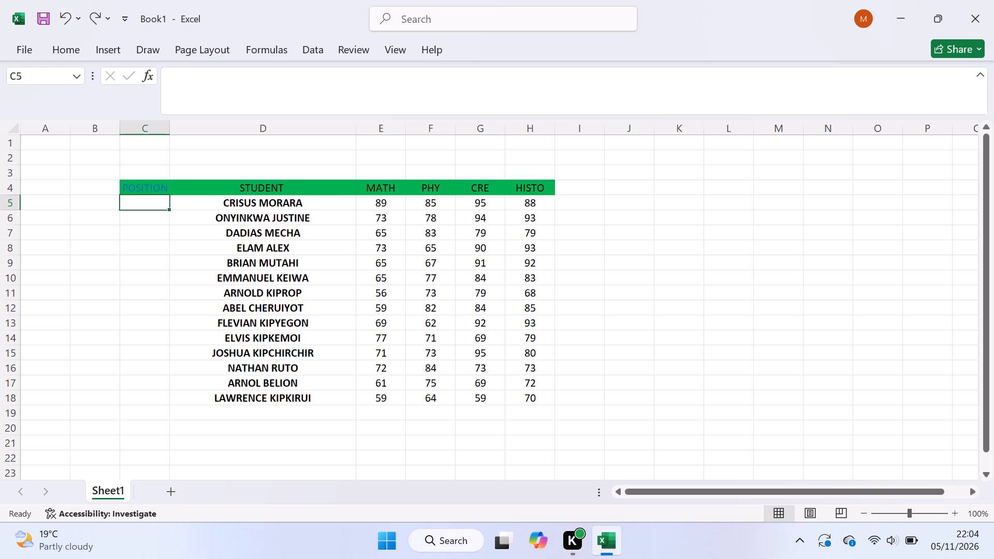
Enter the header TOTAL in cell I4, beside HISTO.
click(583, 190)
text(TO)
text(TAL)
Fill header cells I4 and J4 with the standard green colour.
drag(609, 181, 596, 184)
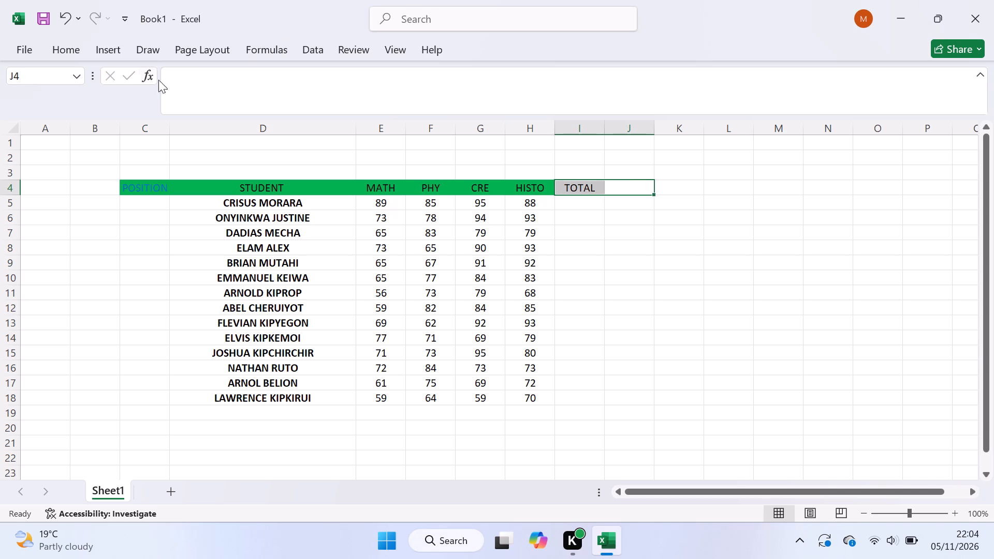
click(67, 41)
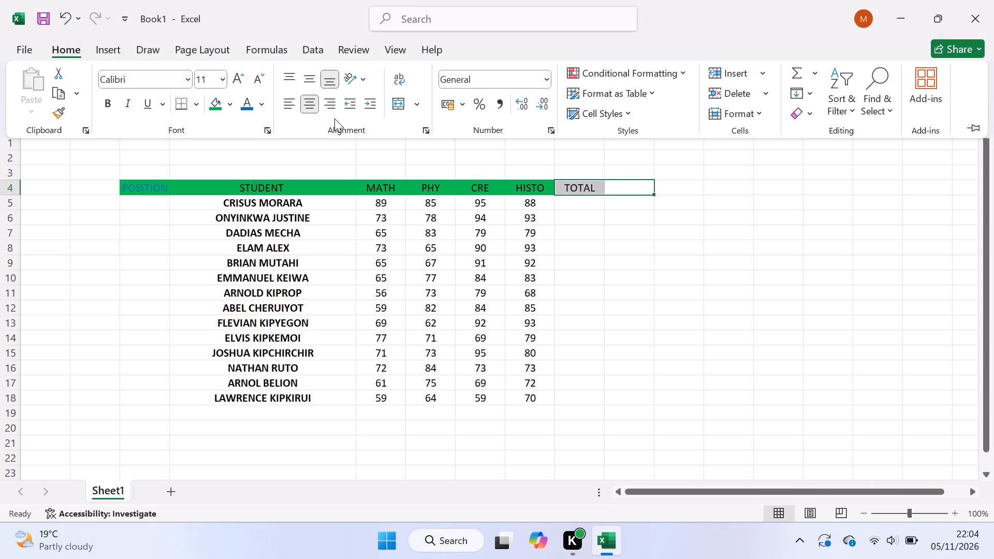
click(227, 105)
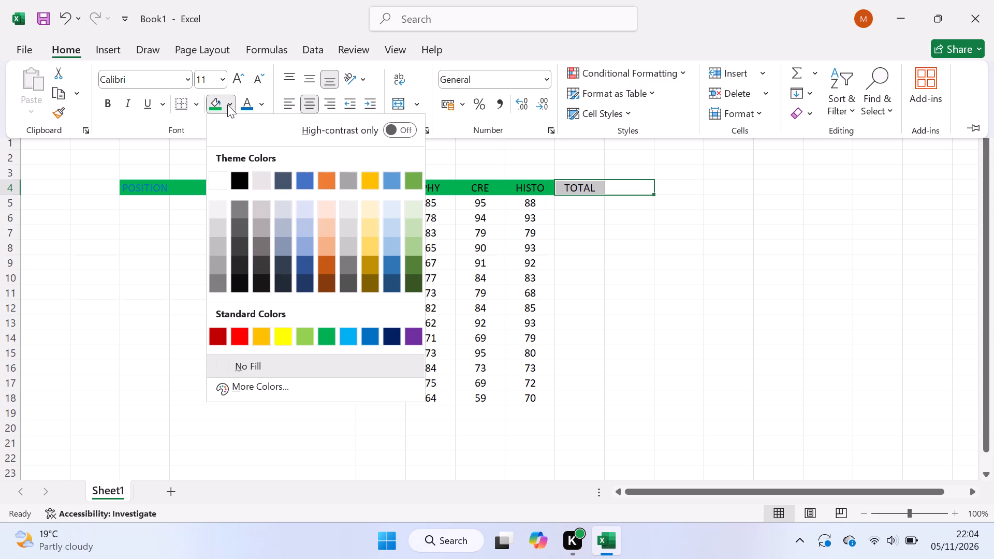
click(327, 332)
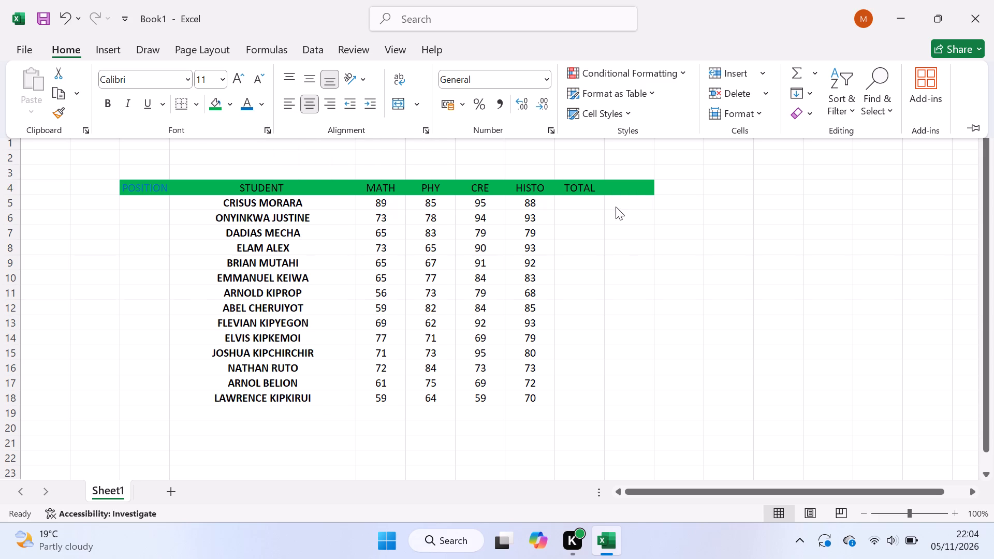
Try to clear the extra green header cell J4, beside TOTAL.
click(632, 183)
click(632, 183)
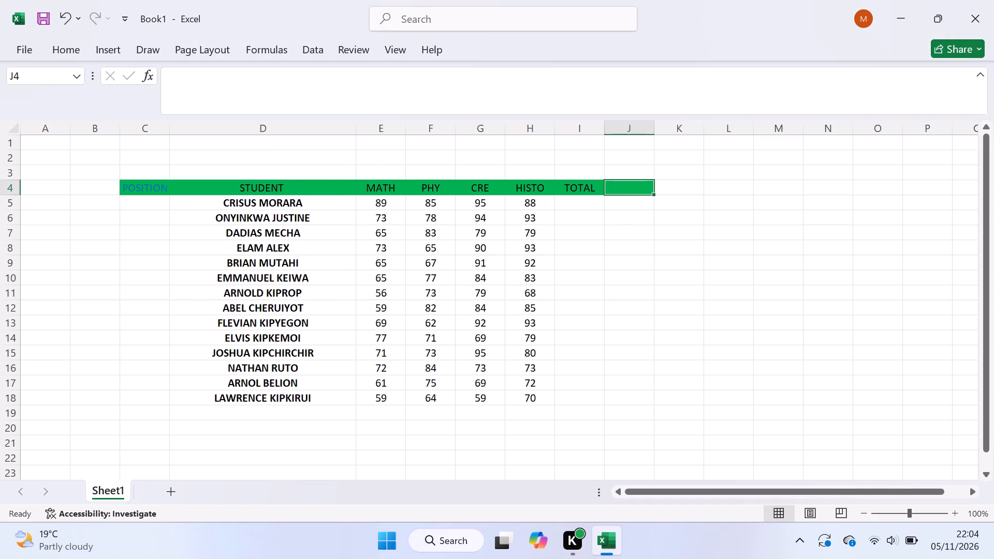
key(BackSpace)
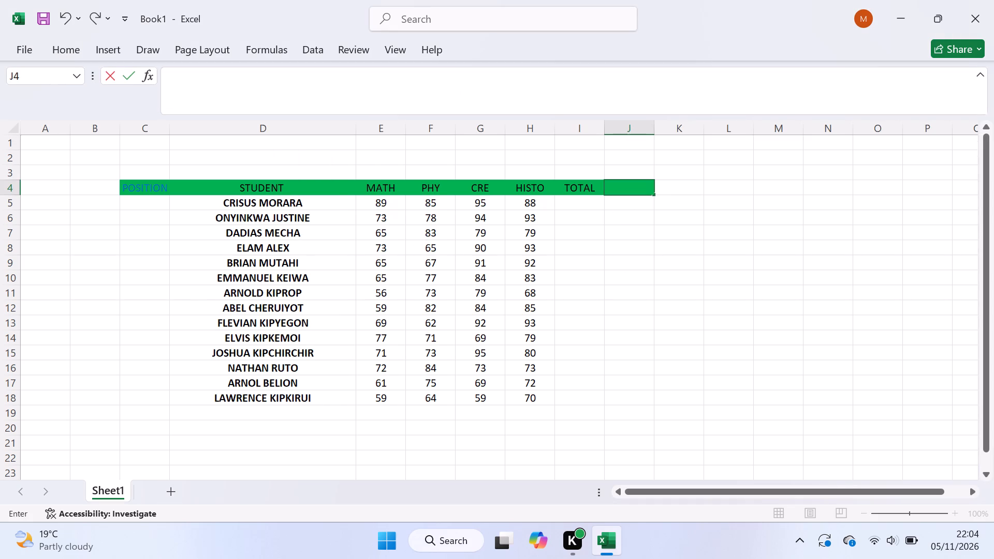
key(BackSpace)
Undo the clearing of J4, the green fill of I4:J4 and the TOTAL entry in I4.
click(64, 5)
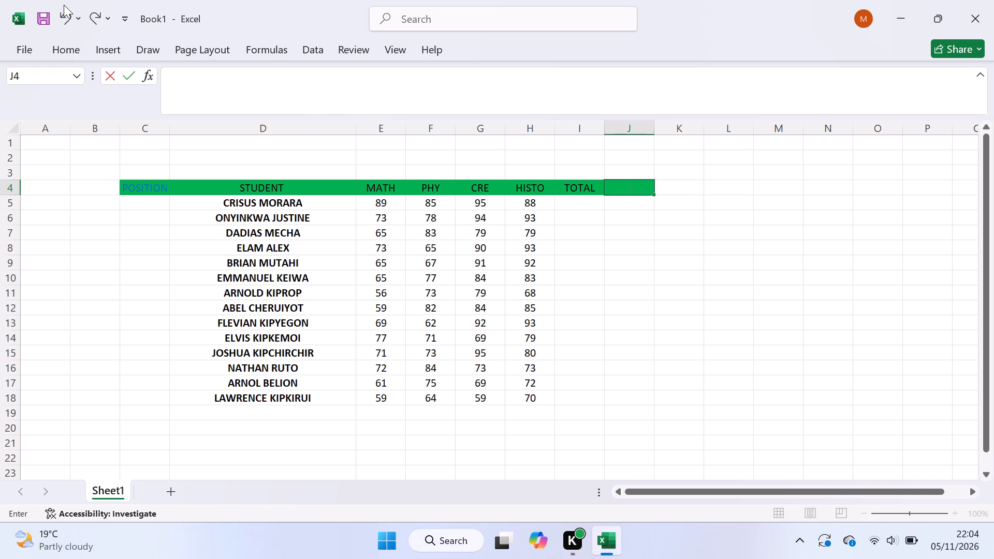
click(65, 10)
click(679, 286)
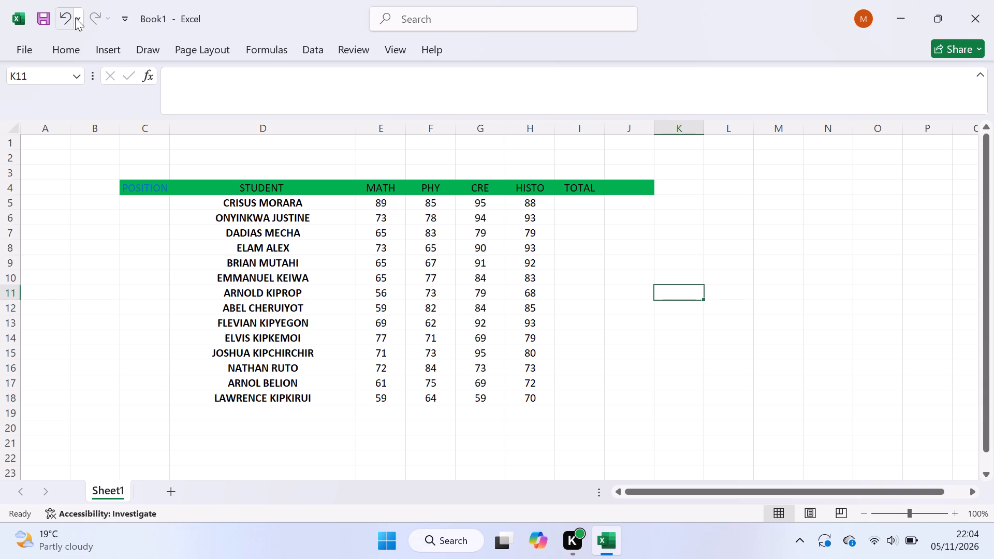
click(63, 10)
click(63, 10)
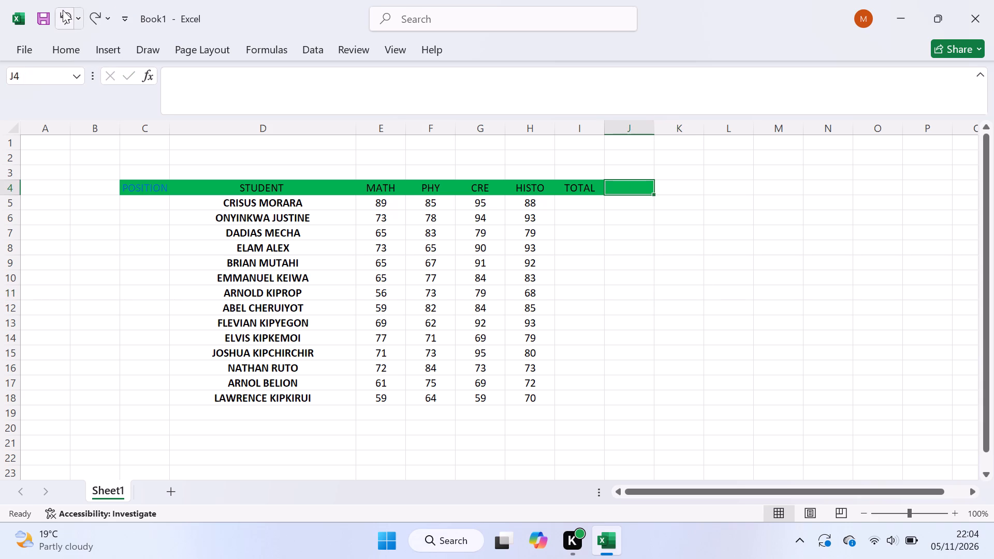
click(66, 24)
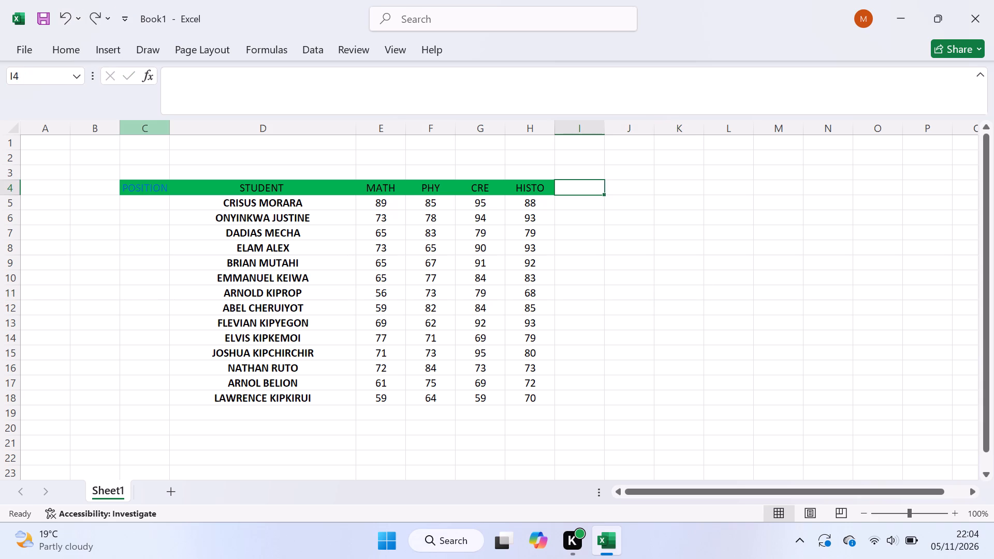
Enter the header TOTAL in cell I4, beside HISTO.
key(t)
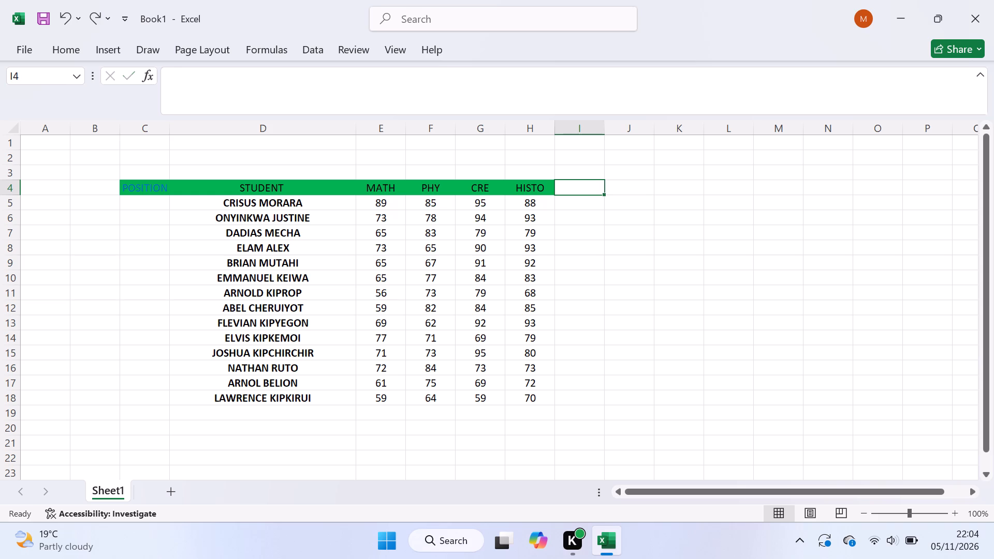
key(o)
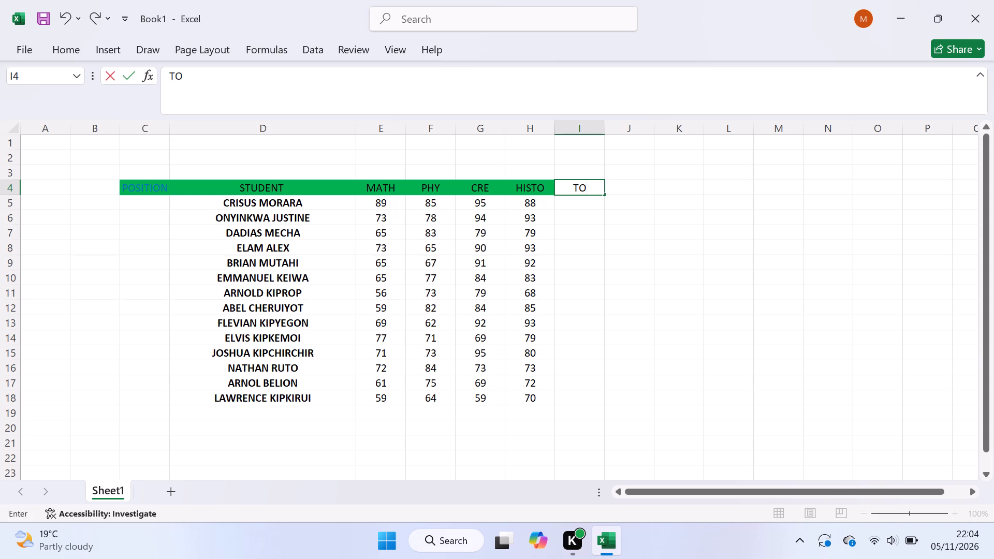
text(TAL)
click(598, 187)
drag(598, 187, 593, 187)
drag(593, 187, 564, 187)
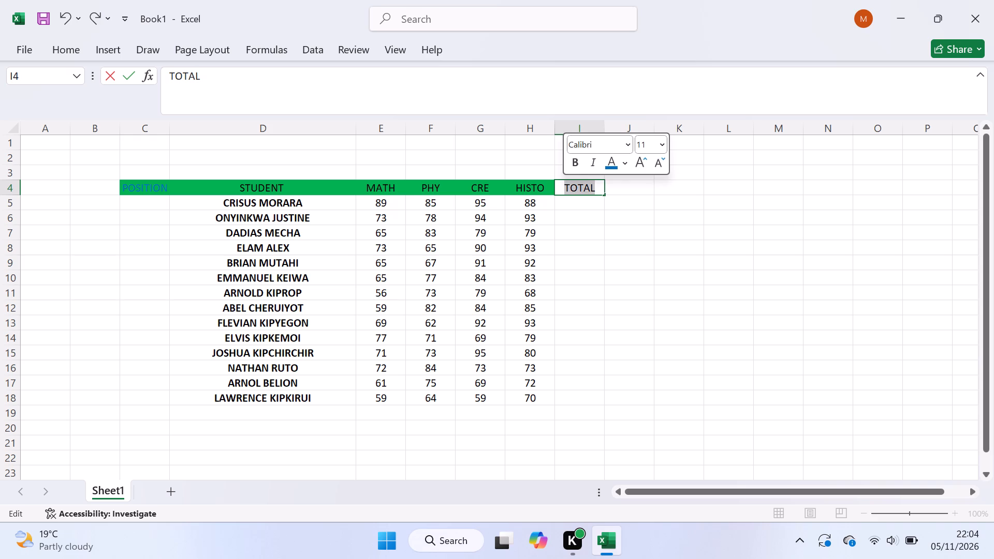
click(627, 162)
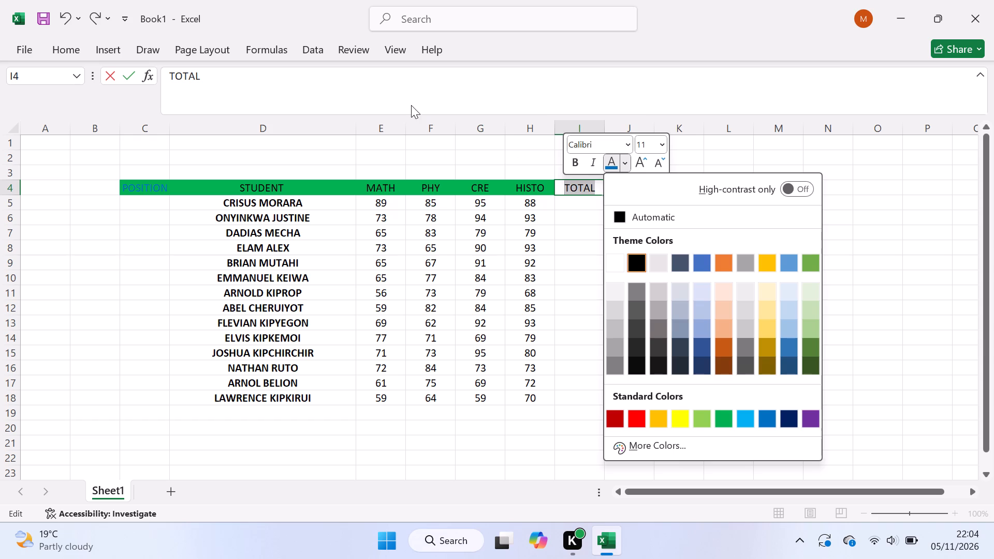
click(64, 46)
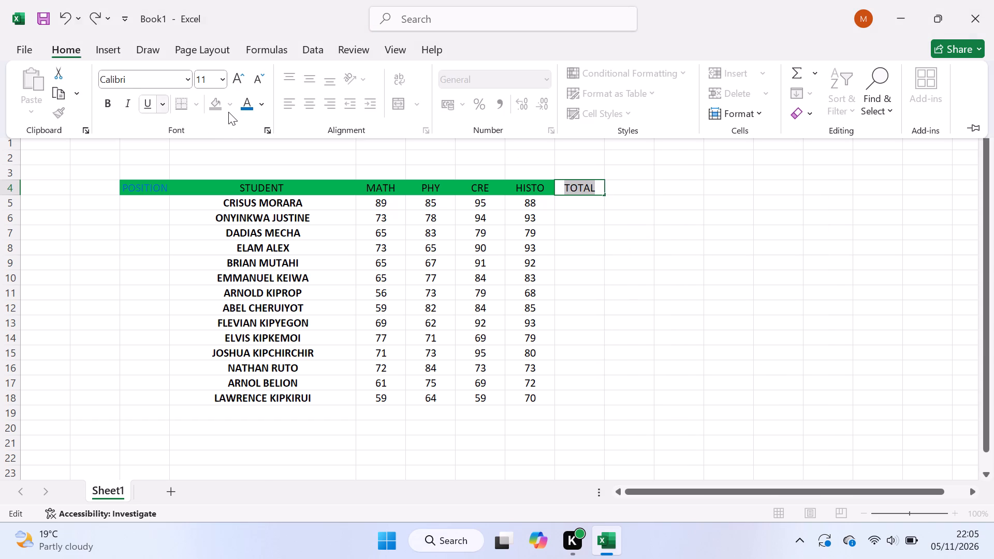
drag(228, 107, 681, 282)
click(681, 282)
Fill only the TOTAL header cell I4 with the standard green colour.
click(656, 197)
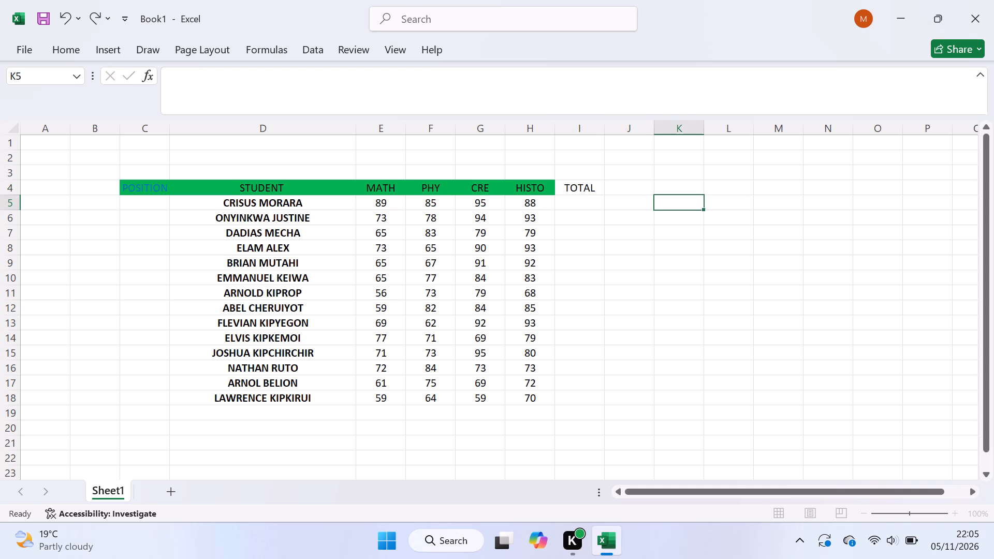
click(596, 182)
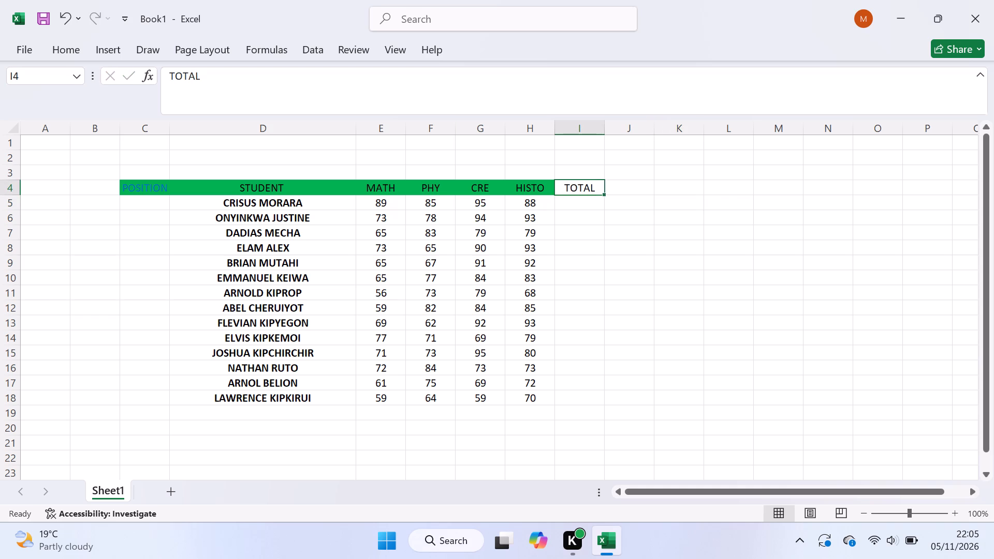
click(64, 42)
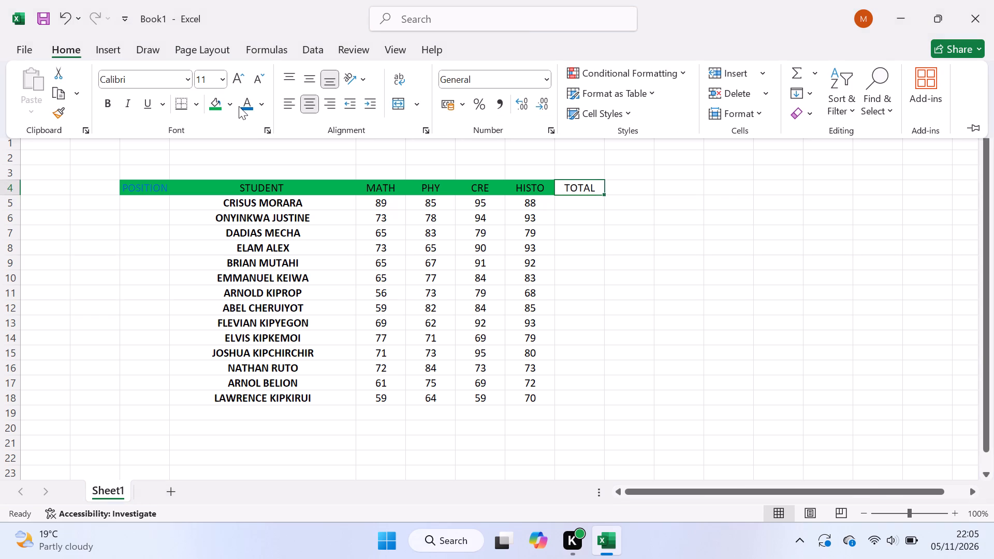
click(227, 101)
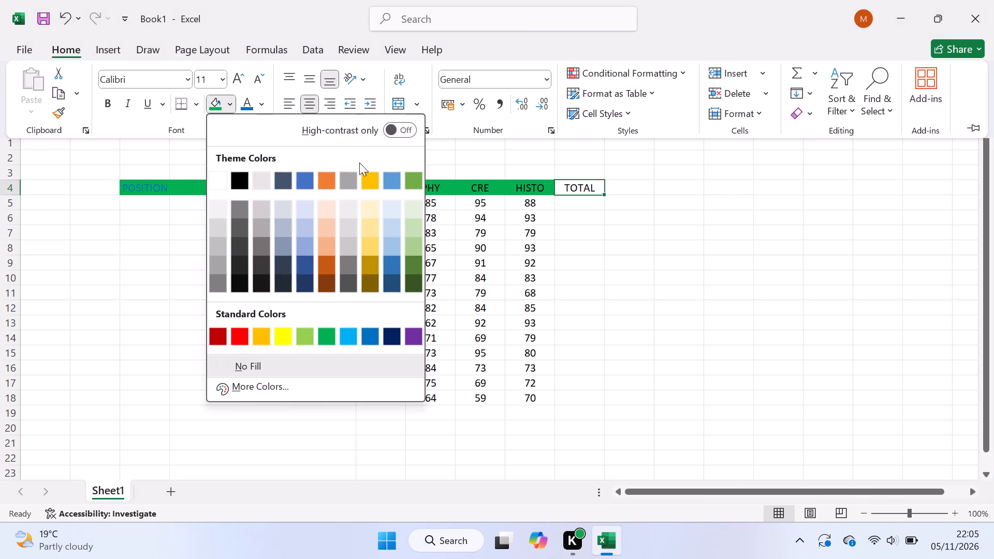
click(325, 331)
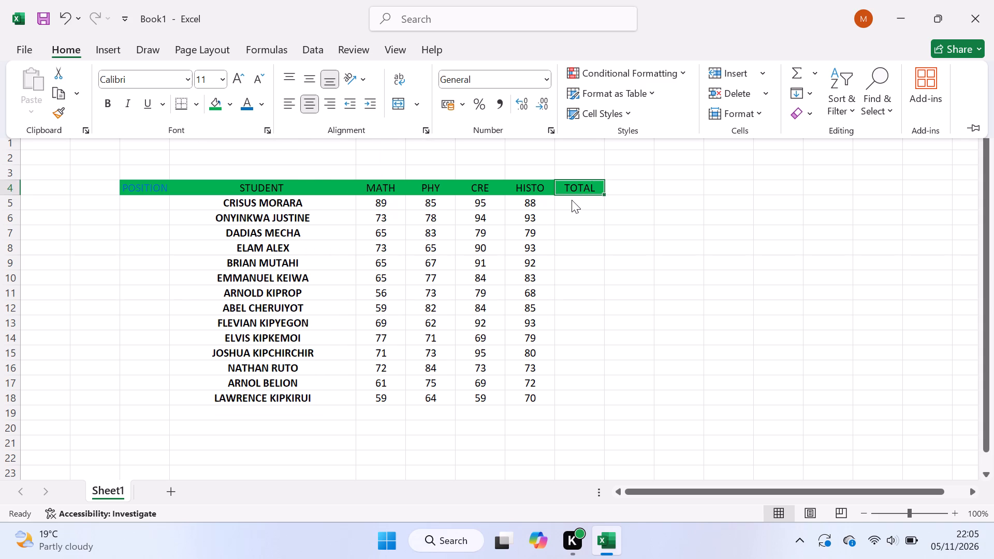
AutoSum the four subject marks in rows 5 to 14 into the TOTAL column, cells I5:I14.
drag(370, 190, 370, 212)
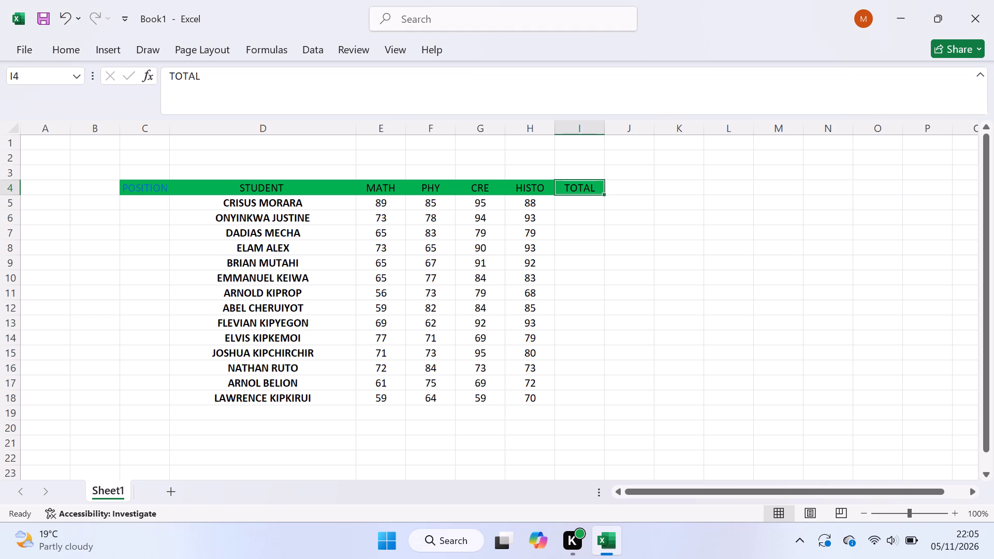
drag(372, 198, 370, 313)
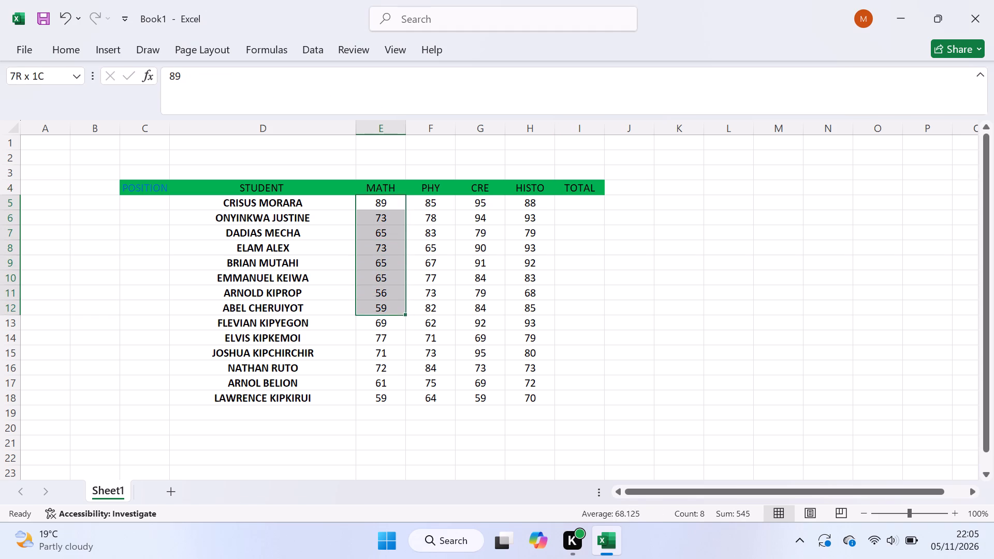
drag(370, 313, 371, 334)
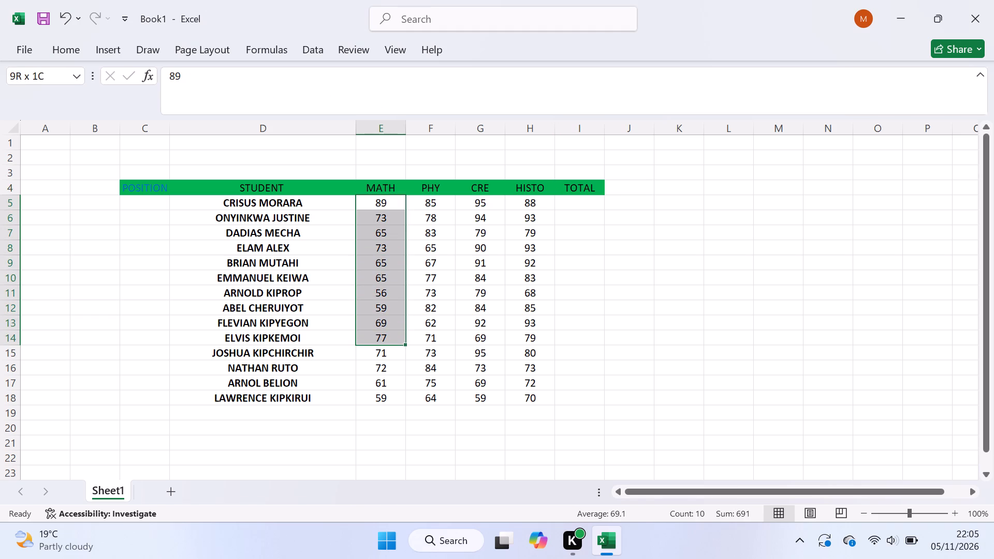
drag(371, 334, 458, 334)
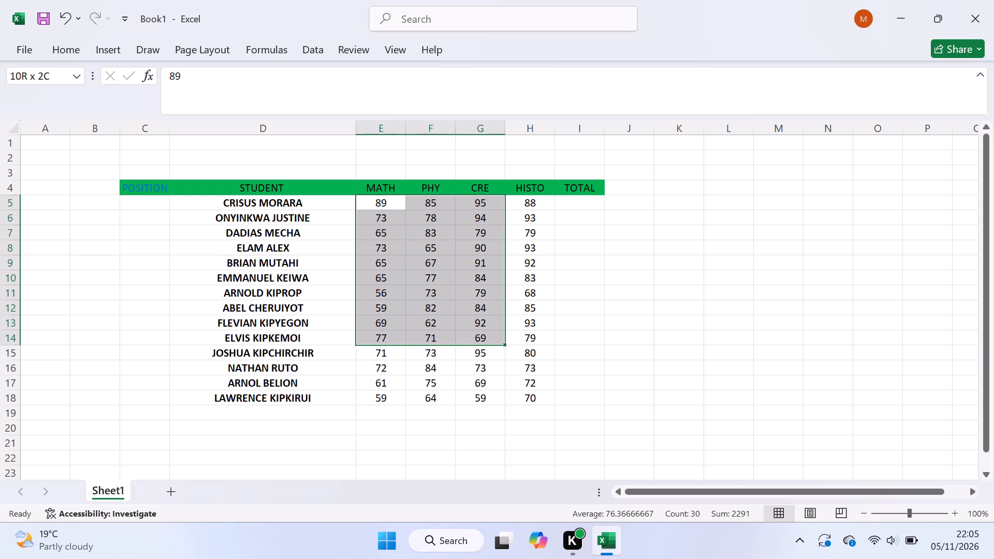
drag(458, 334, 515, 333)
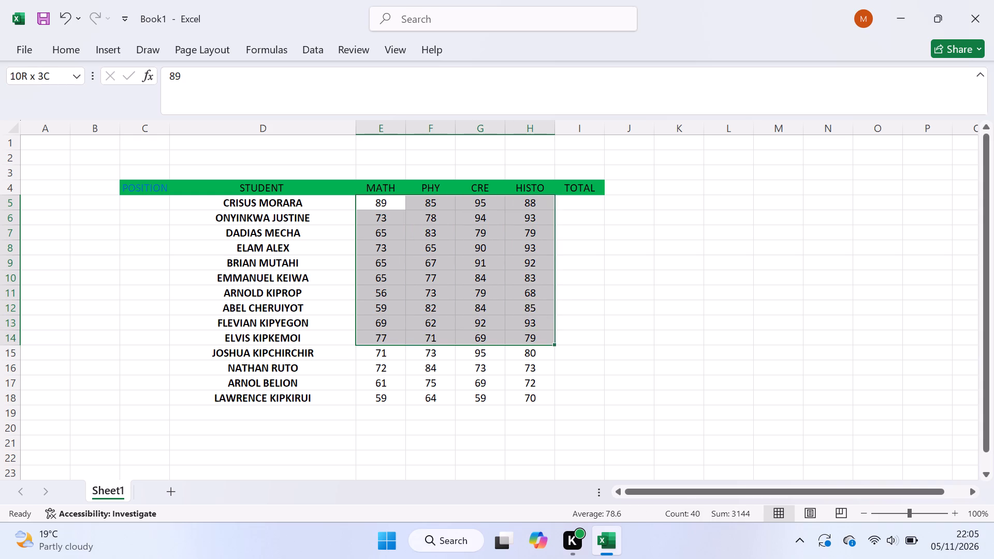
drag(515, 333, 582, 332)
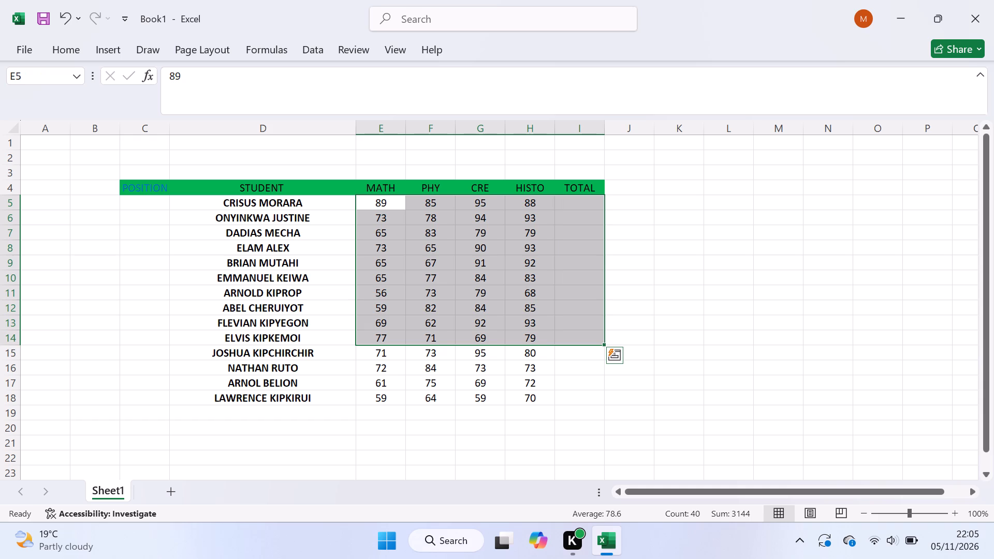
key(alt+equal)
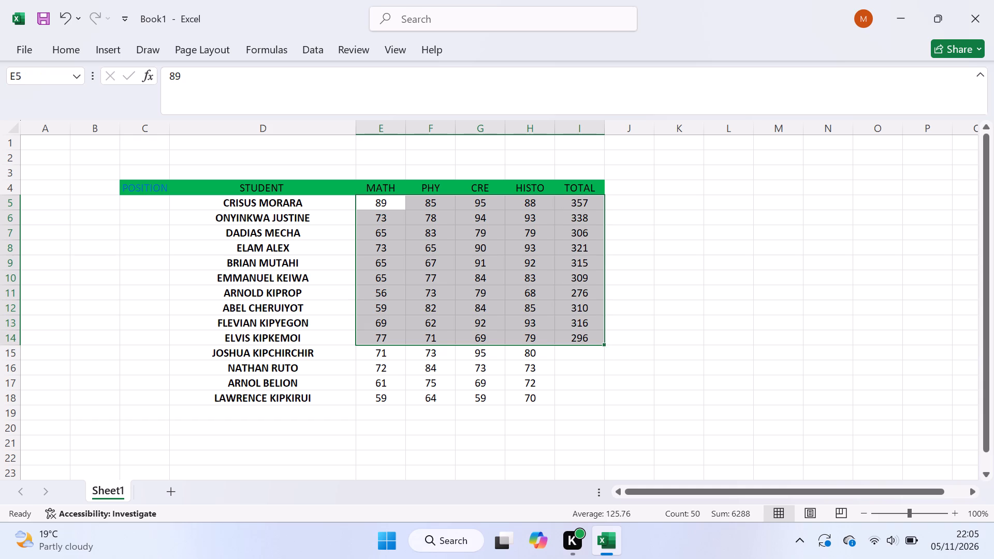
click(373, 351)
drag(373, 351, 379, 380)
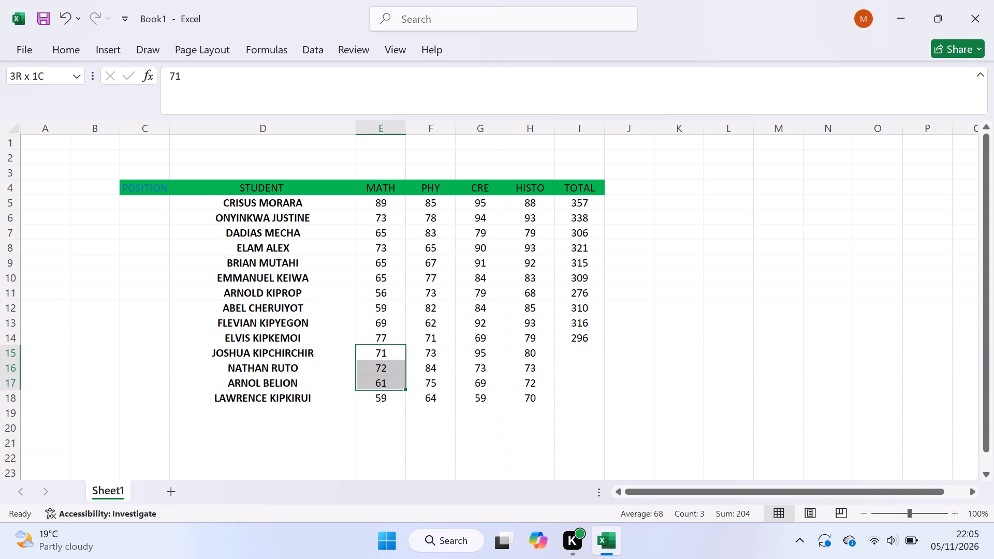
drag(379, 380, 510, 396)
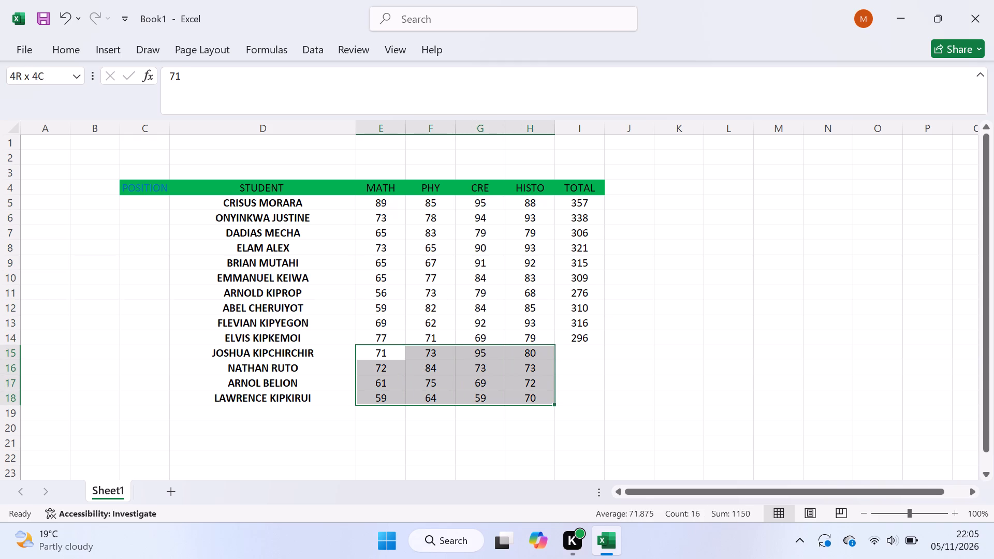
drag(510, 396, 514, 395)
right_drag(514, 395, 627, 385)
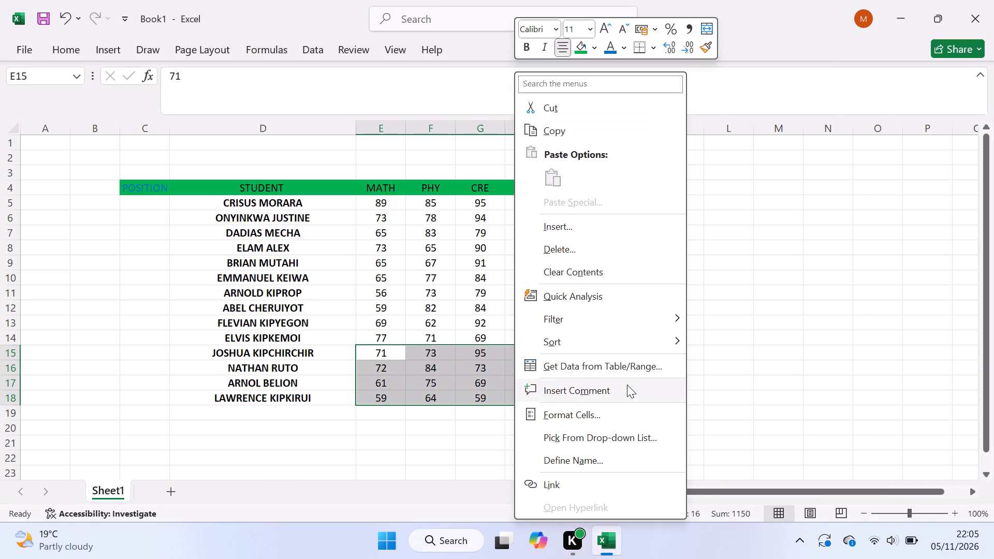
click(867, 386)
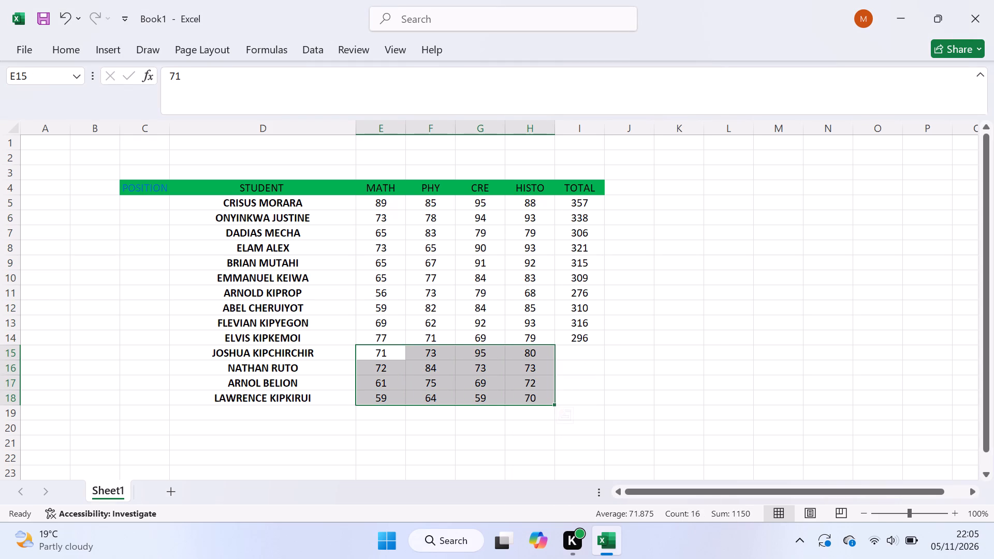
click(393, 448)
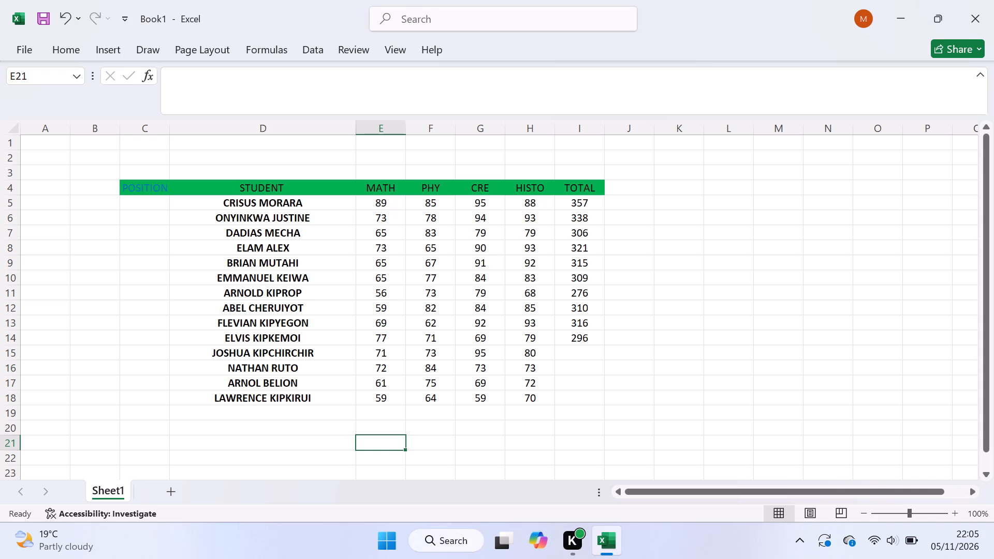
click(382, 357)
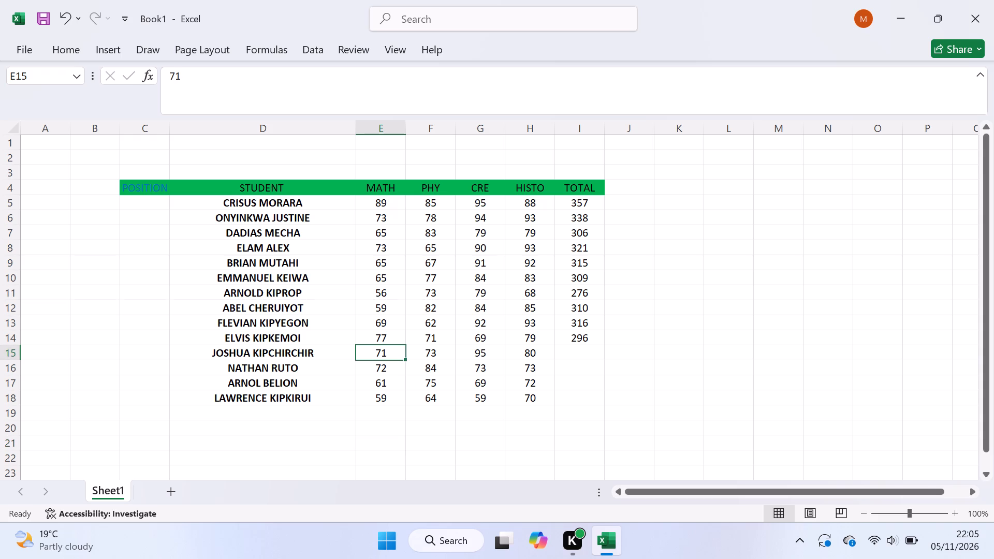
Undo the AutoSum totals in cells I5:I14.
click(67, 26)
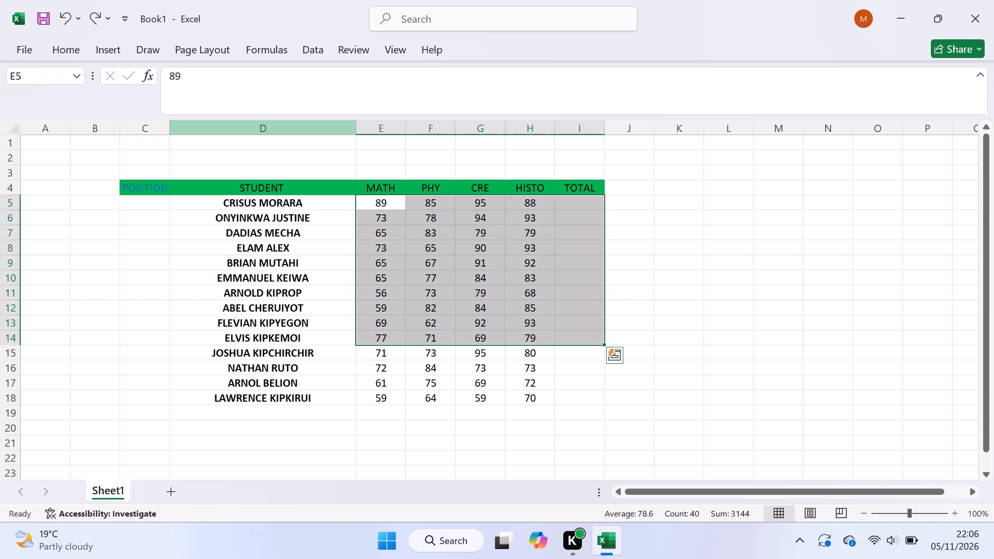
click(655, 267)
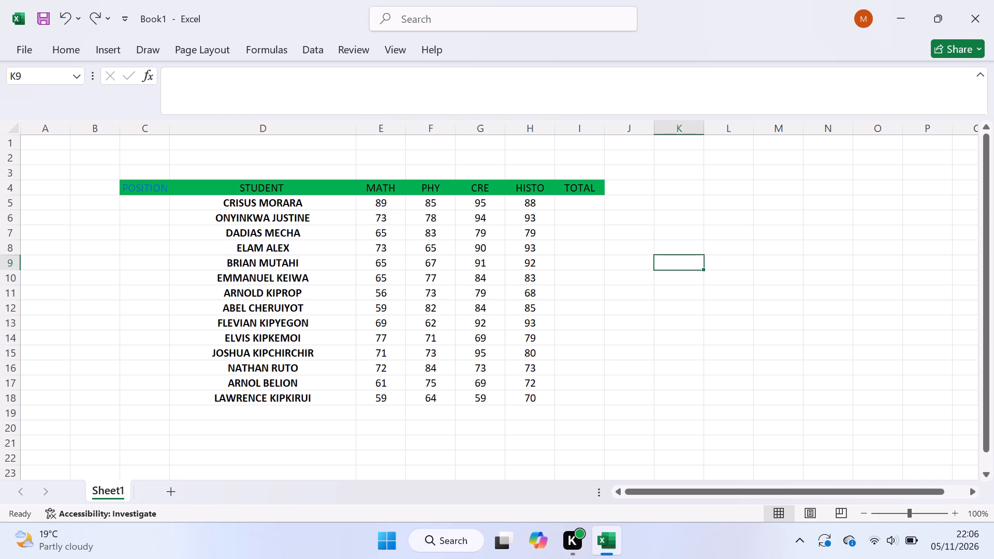
AutoSum the MATH, PHY, CRE and HISTO marks of all students in rows 5 to 18 into the TOTAL column, I5:I18.
drag(385, 202, 403, 311)
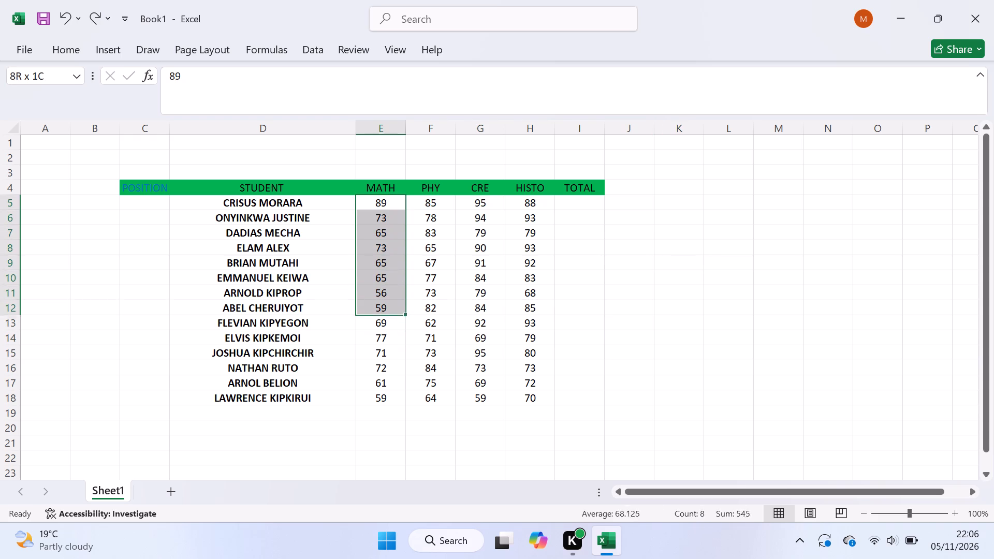
drag(403, 311, 446, 410)
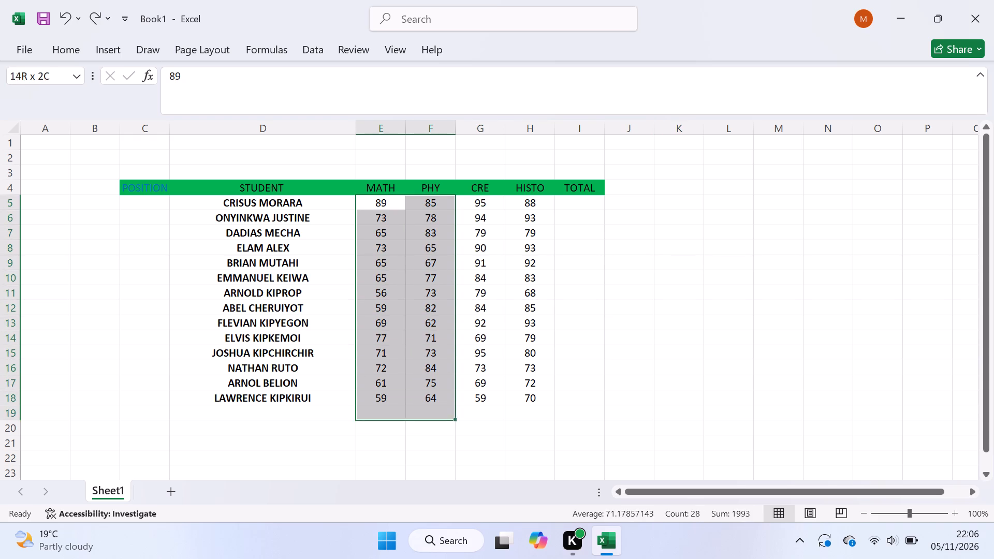
drag(446, 410, 527, 387)
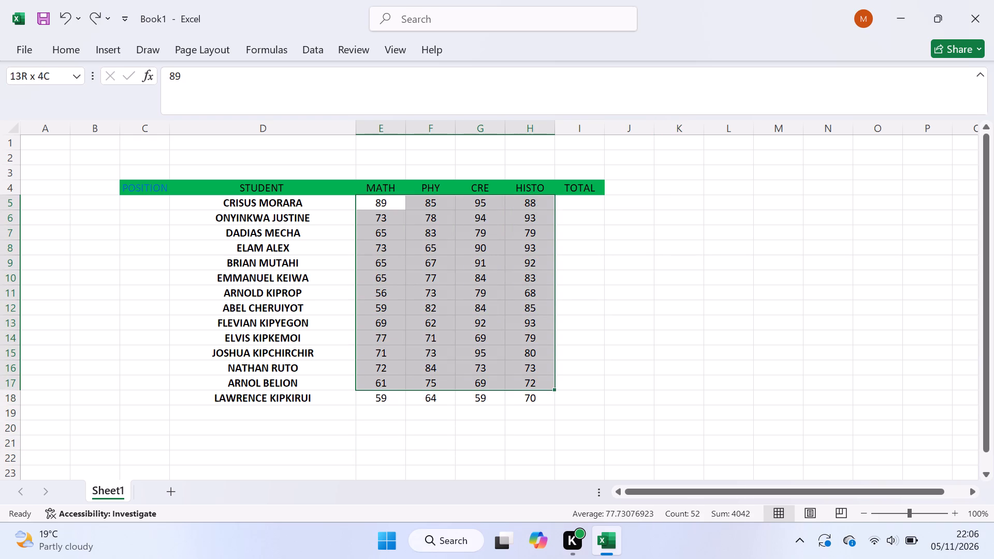
drag(527, 387, 600, 396)
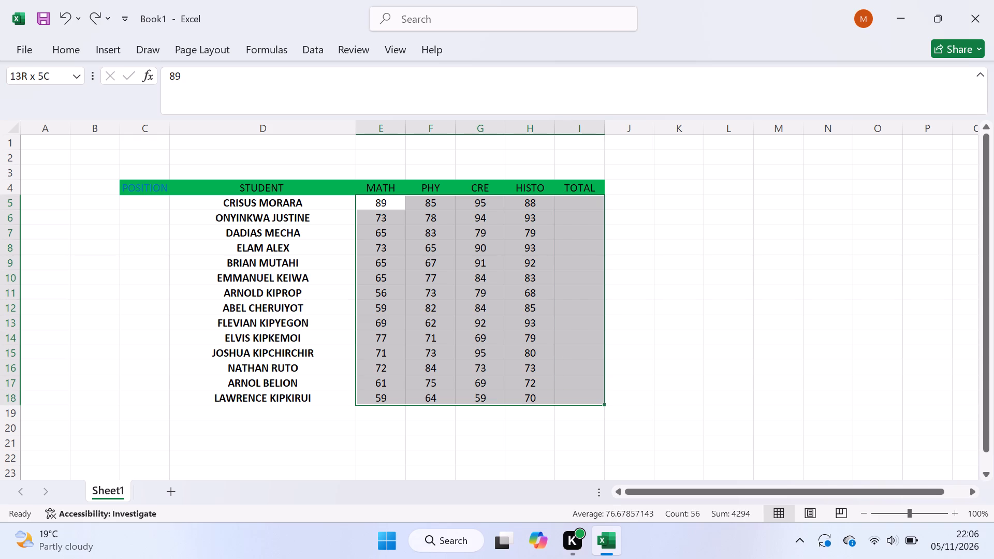
drag(600, 396, 597, 397)
key(alt+equal)
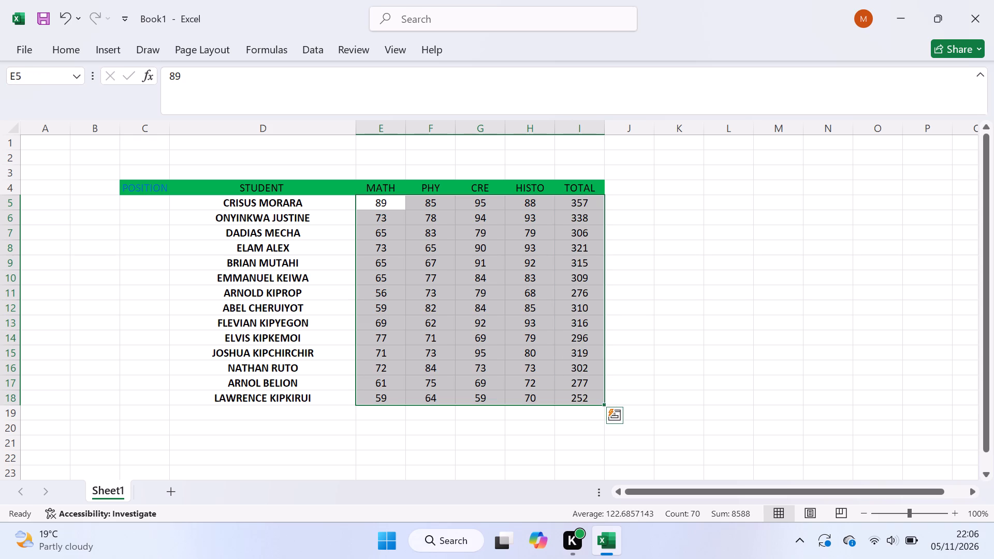
click(661, 355)
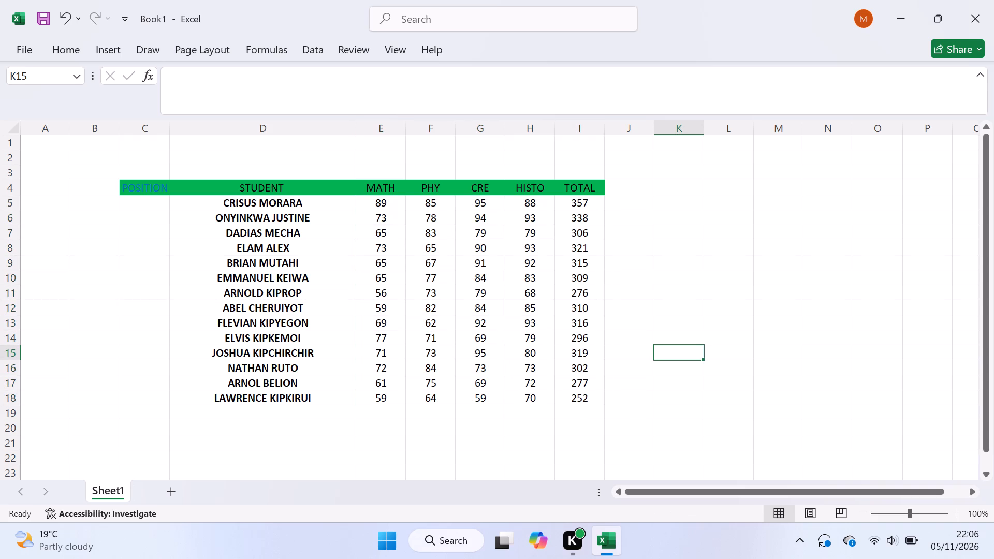
Enter the column header AVERAGE in cell J4, beside the TOTAL header.
click(623, 185)
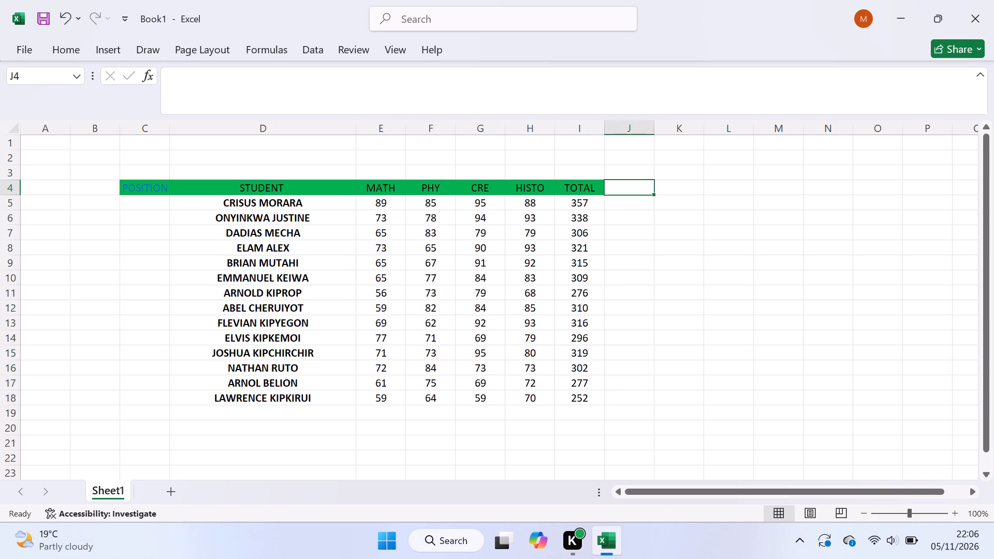
text(AVERA)
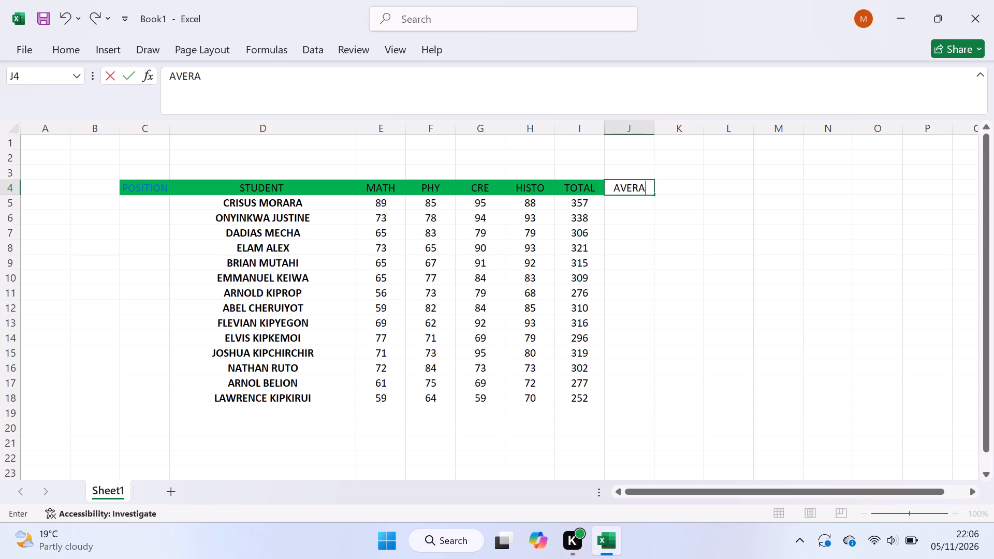
text(GE)
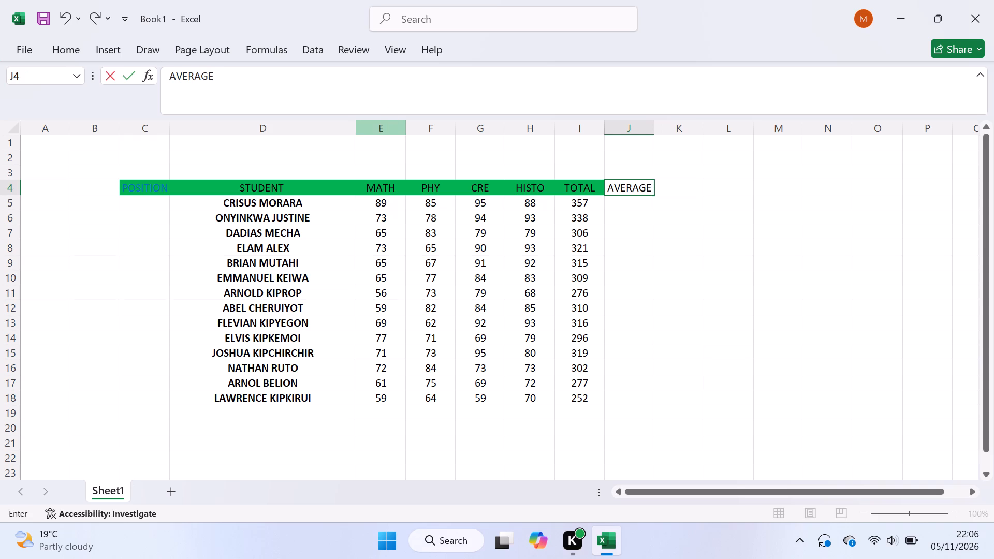
click(67, 46)
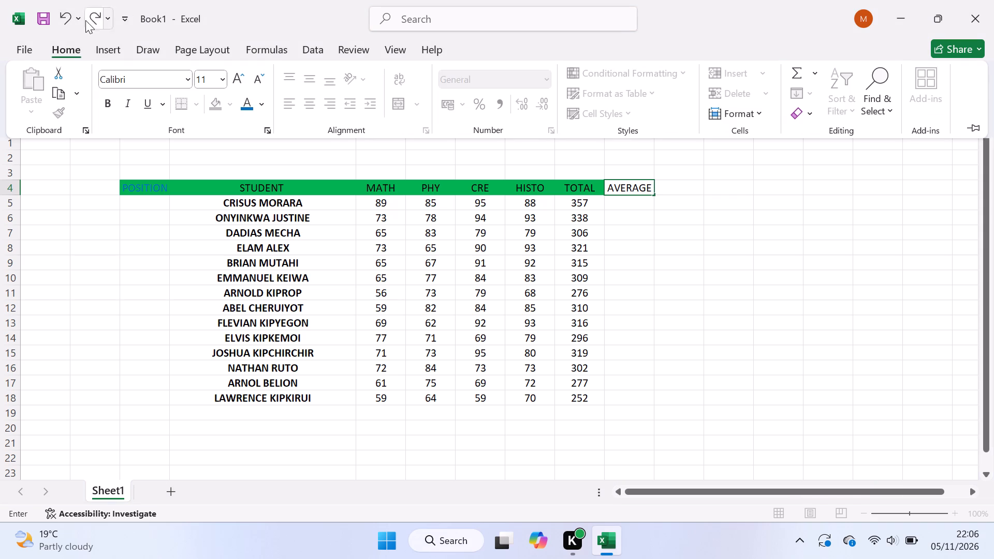
click(638, 182)
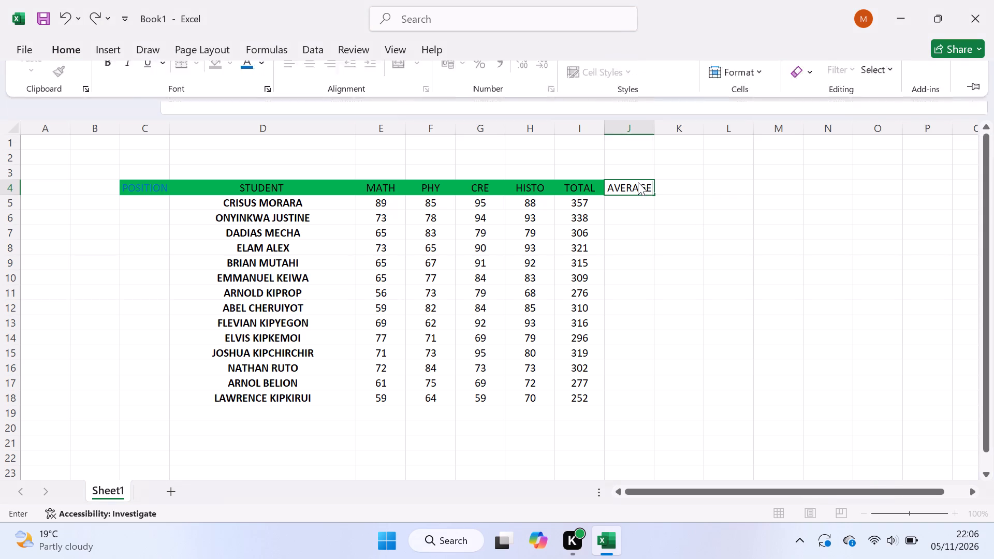
click(638, 182)
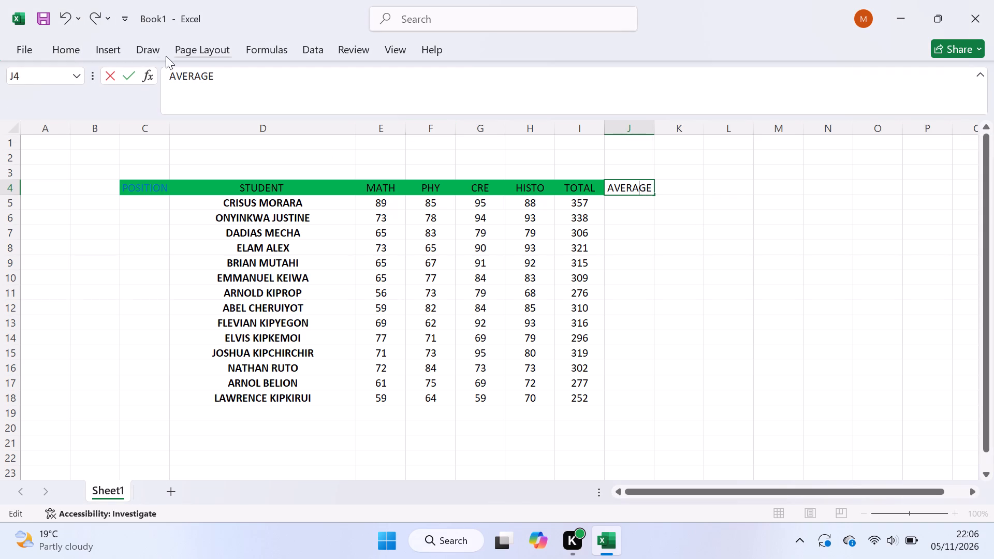
click(60, 40)
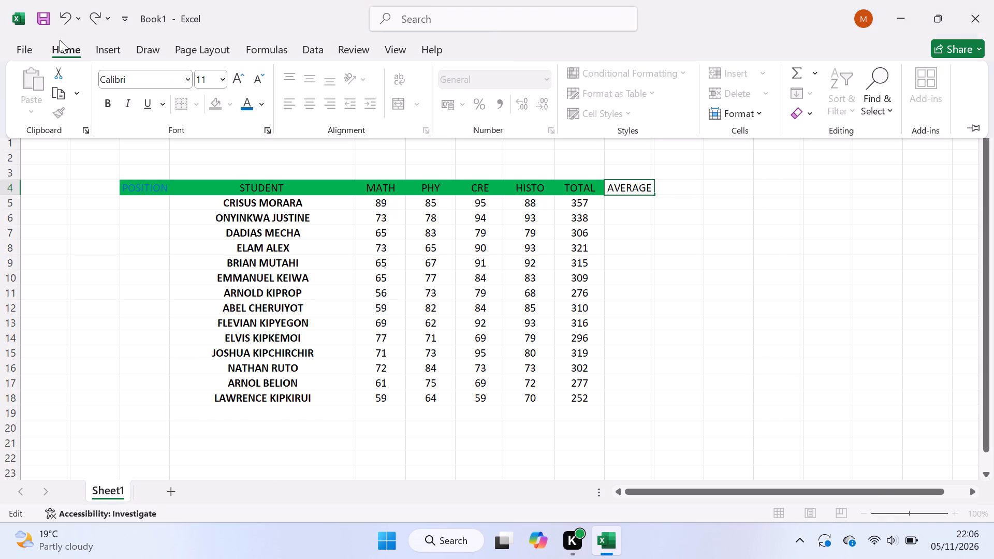
click(735, 316)
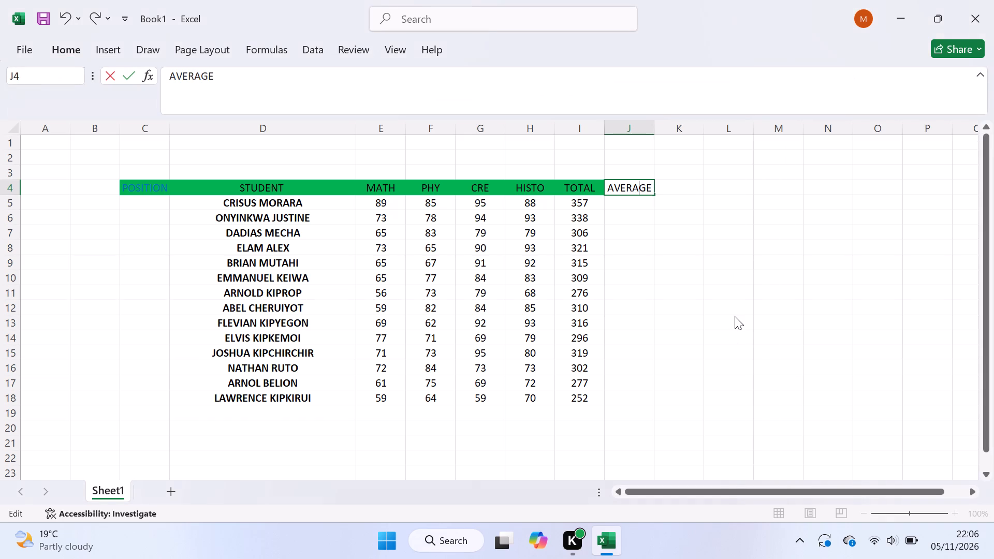
click(735, 316)
Fill the AVERAGE header cell J4 with the standard green colour.
click(634, 186)
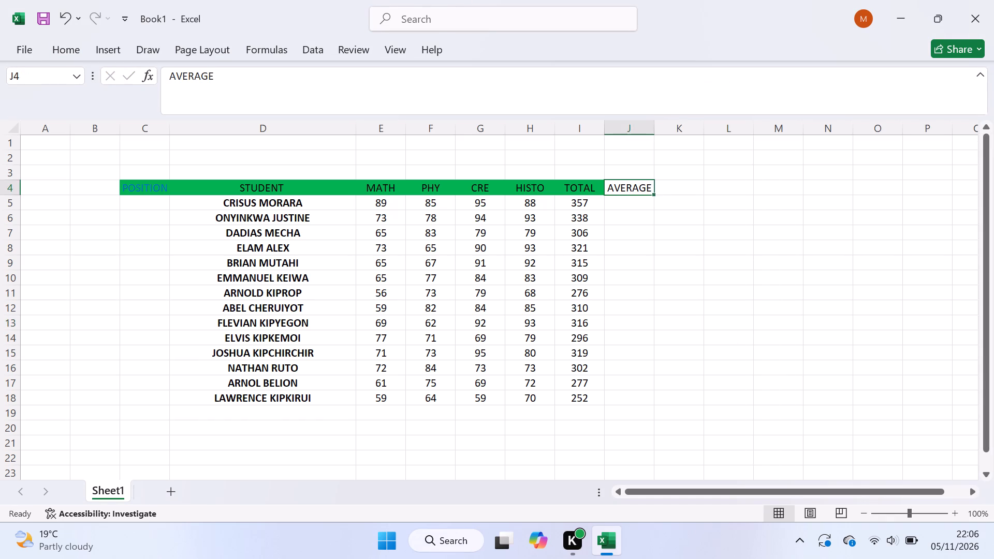
click(62, 42)
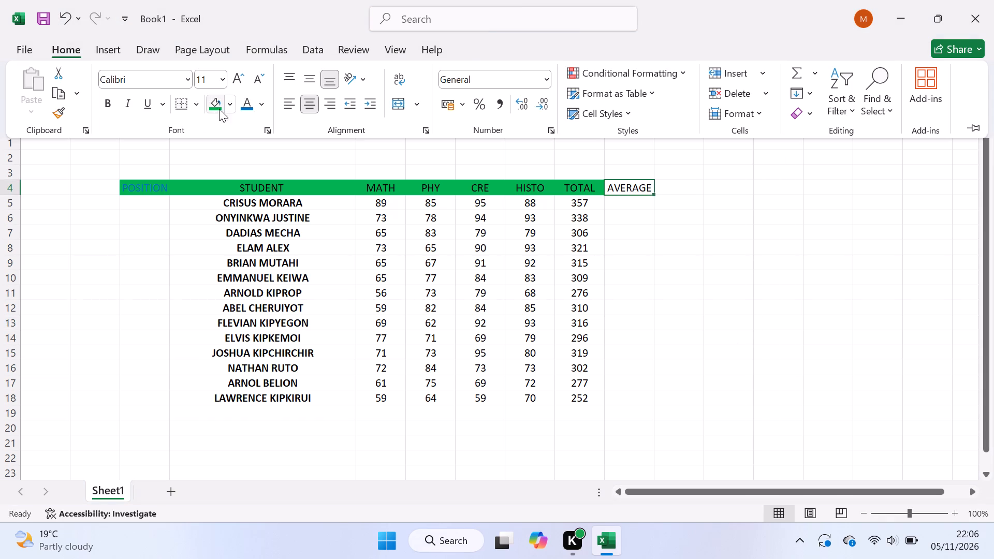
click(227, 106)
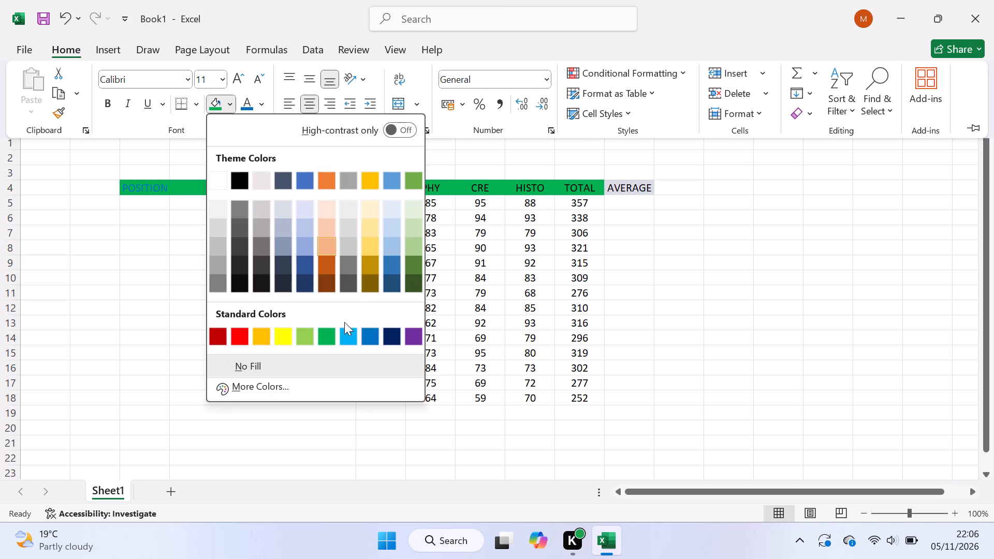
click(328, 331)
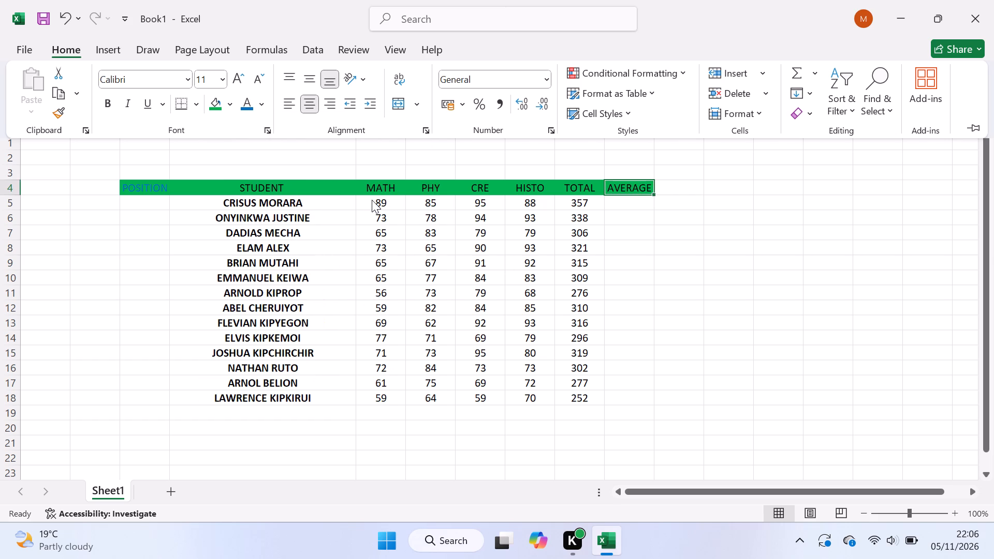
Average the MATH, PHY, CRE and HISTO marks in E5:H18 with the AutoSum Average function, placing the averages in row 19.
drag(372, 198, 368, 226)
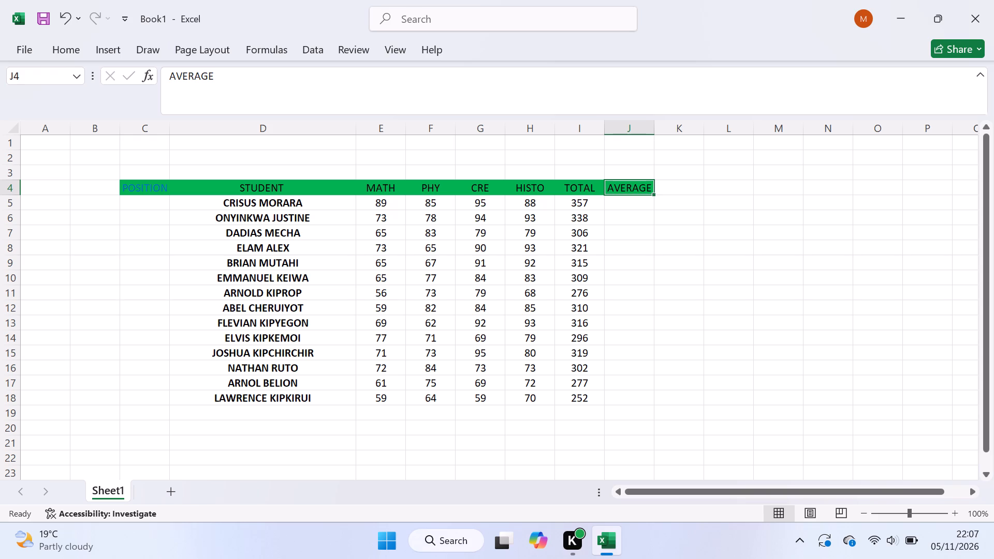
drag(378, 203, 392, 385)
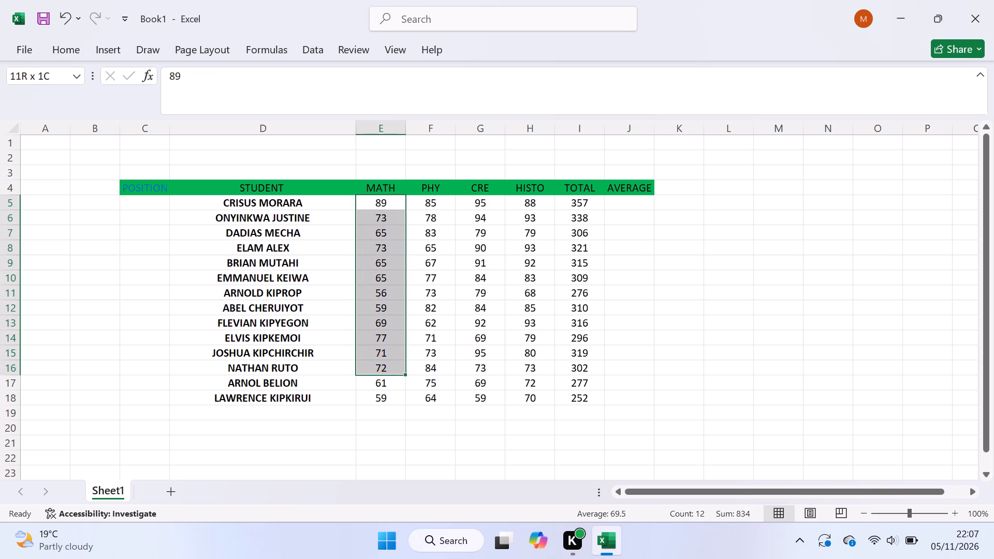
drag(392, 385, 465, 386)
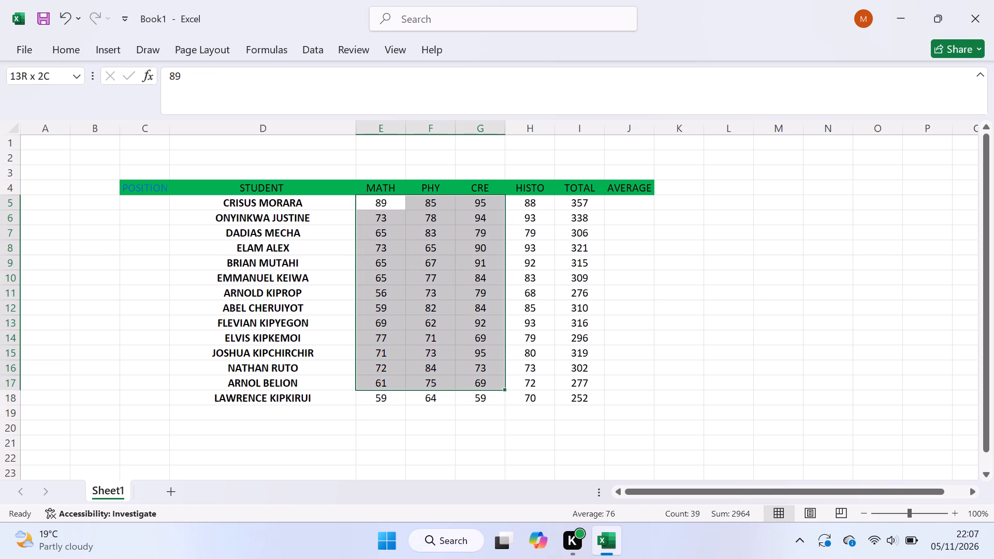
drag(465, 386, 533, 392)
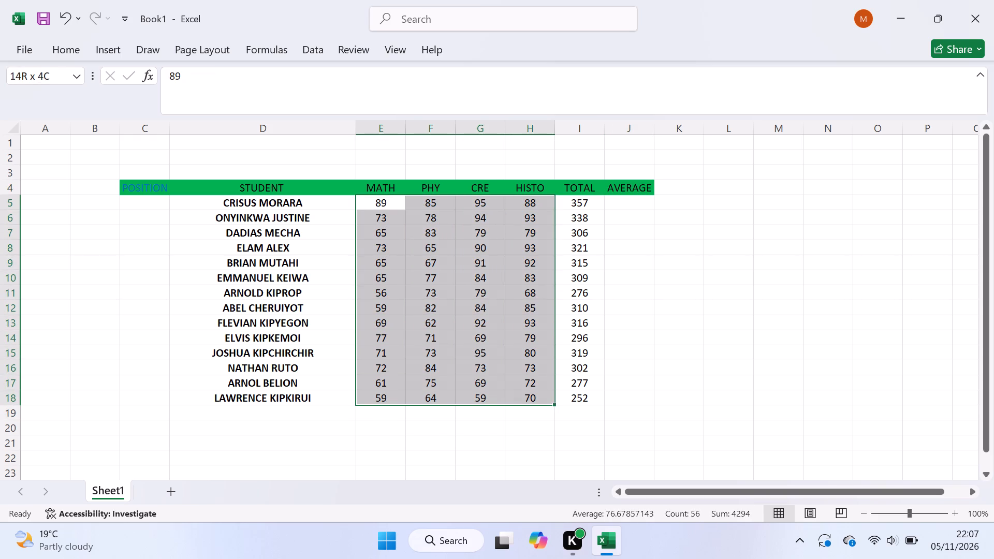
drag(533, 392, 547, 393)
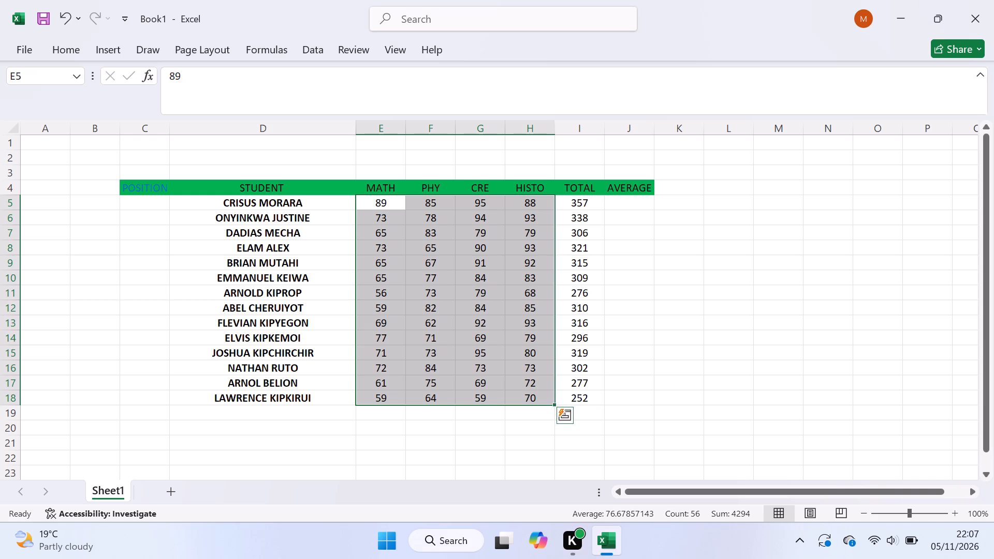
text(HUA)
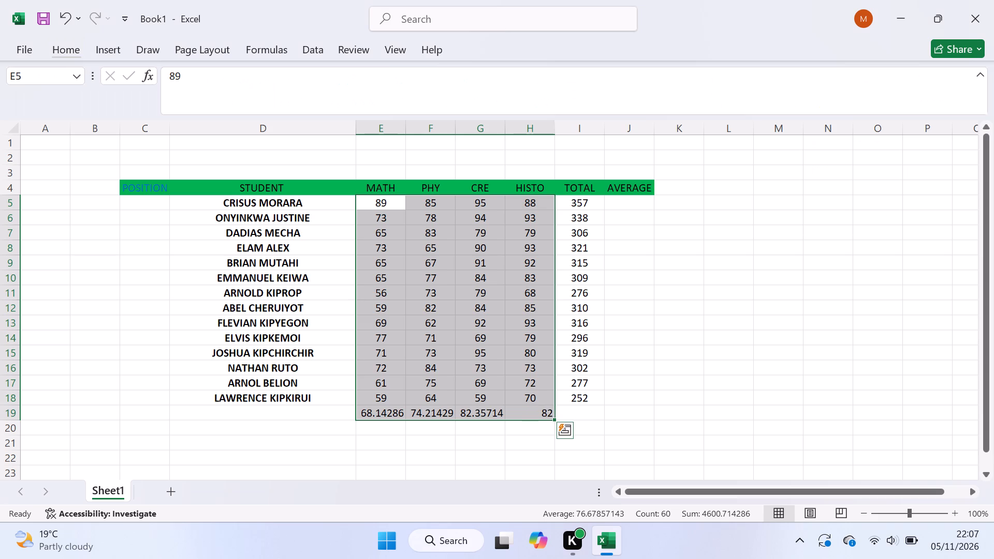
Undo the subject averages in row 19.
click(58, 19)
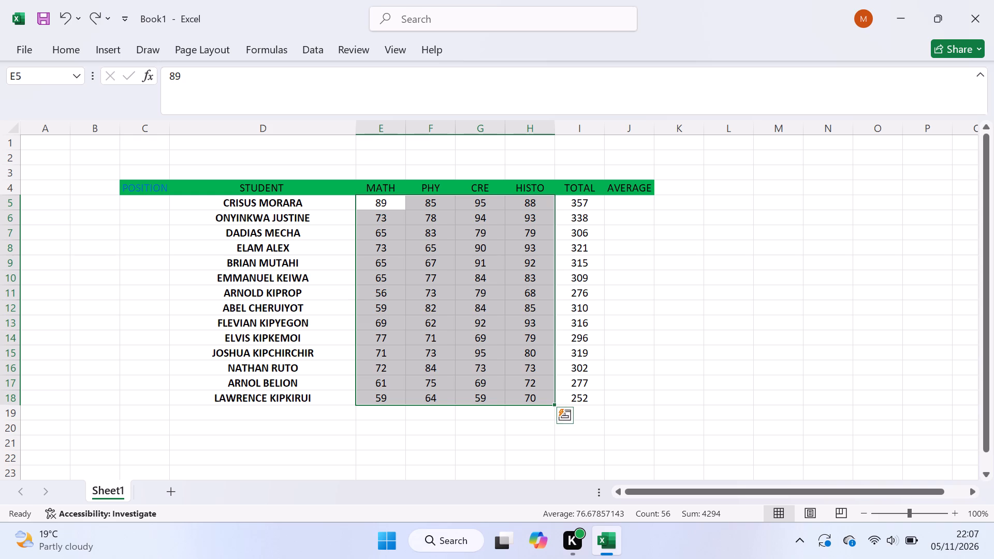
Select the first student's cell in the AVERAGE column, J5.
click(628, 207)
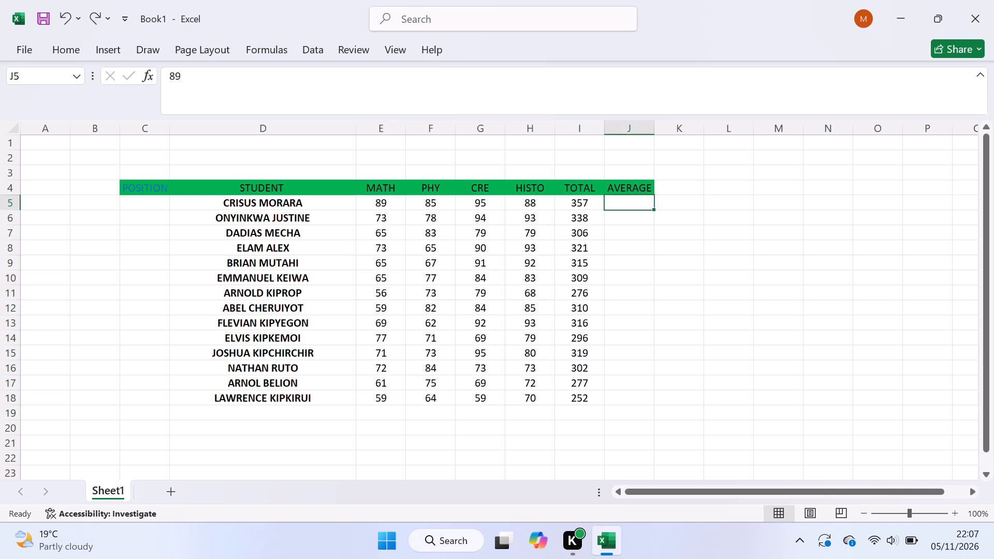
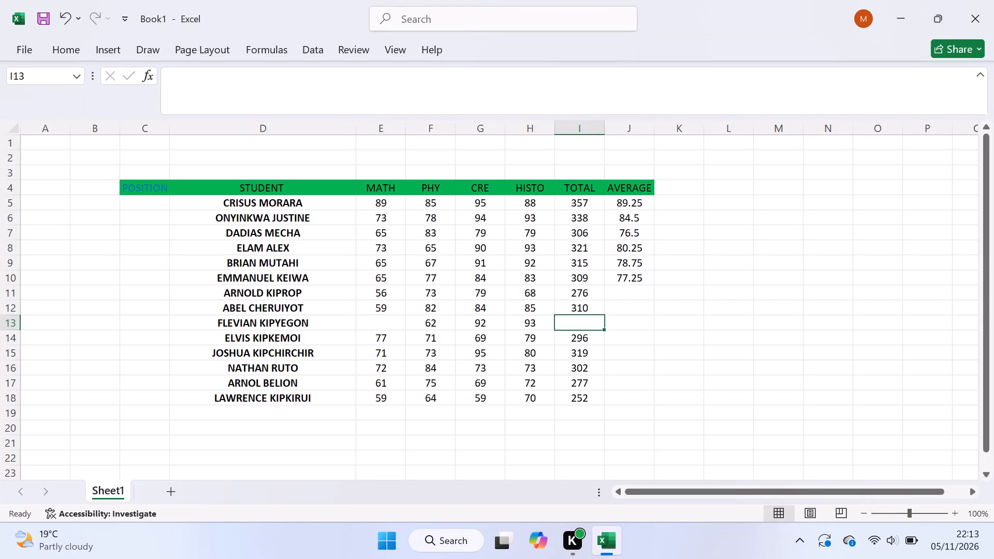
Enter 67 as the missing MATH mark in cell E13.
click(372, 319)
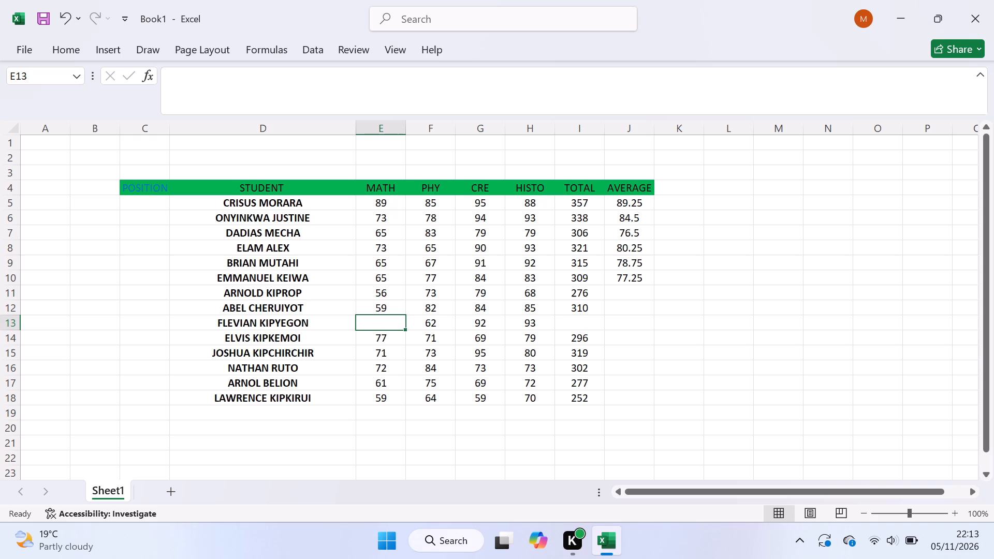
text(67)
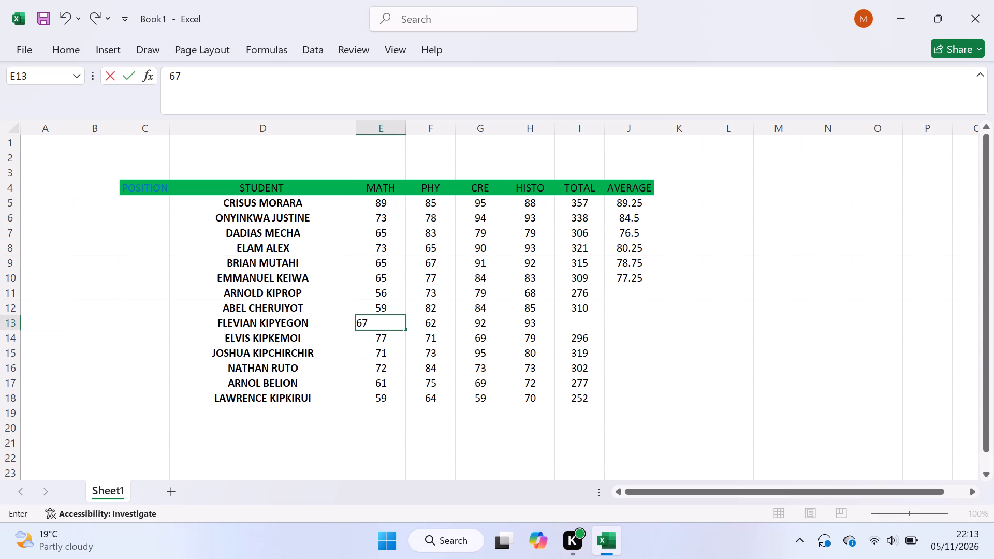
click(382, 426)
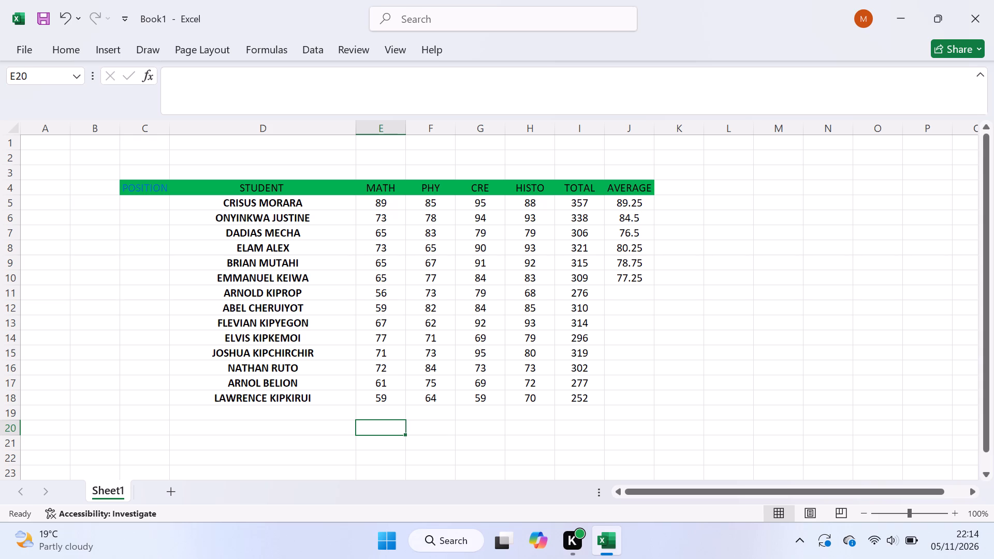
Average the MATH to HISTO marks in E11:H11 with the AutoSum Average function, placing the result in J11.
drag(389, 293, 423, 289)
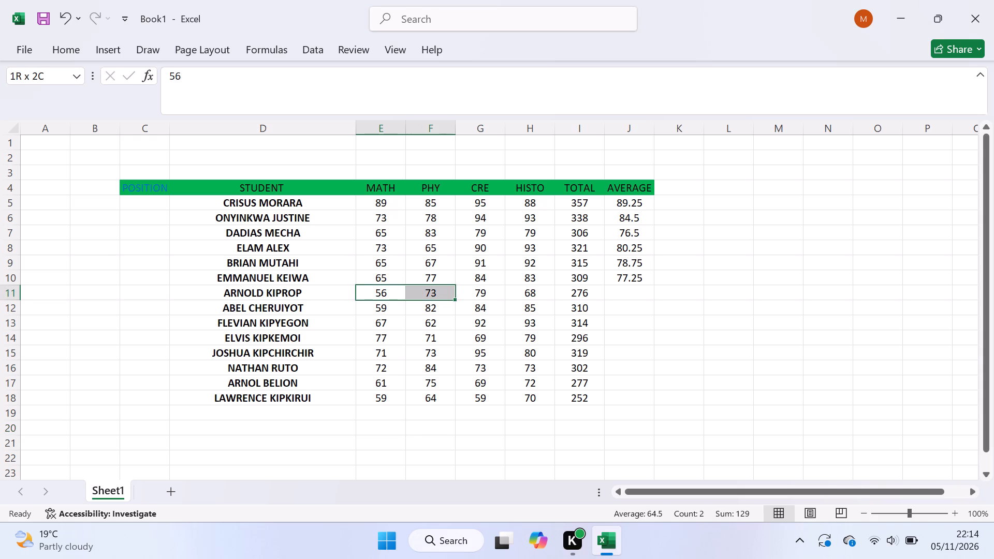
drag(423, 289, 506, 289)
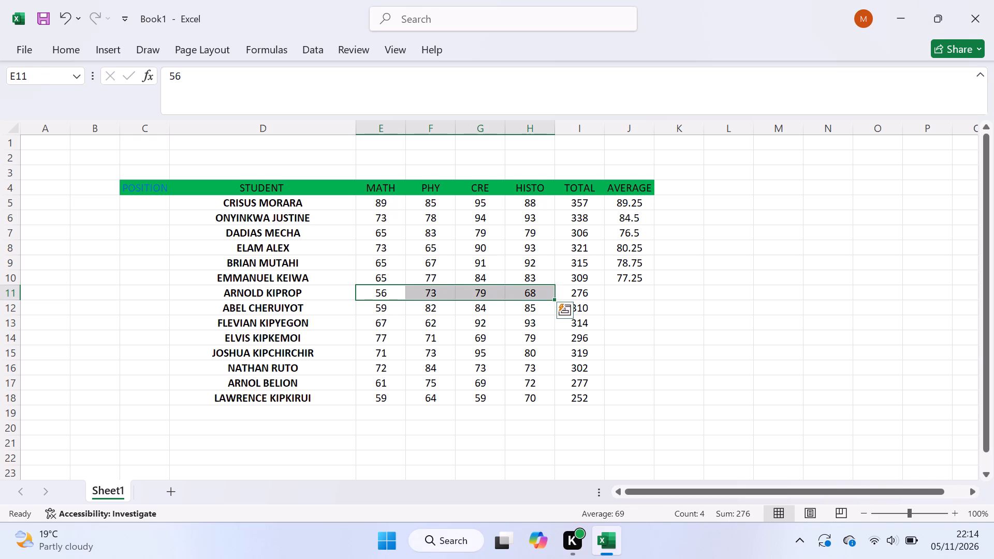
key(alt+h)
text(UA)
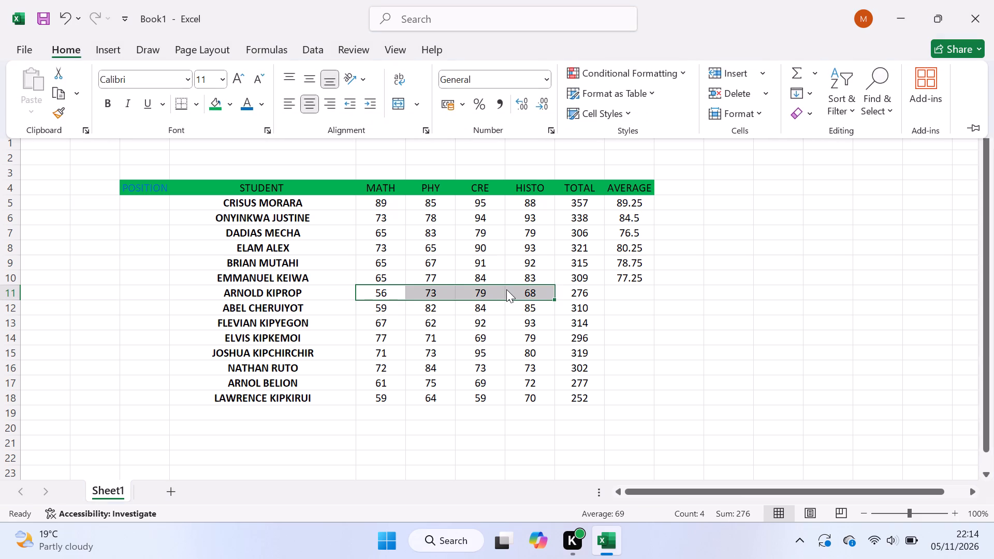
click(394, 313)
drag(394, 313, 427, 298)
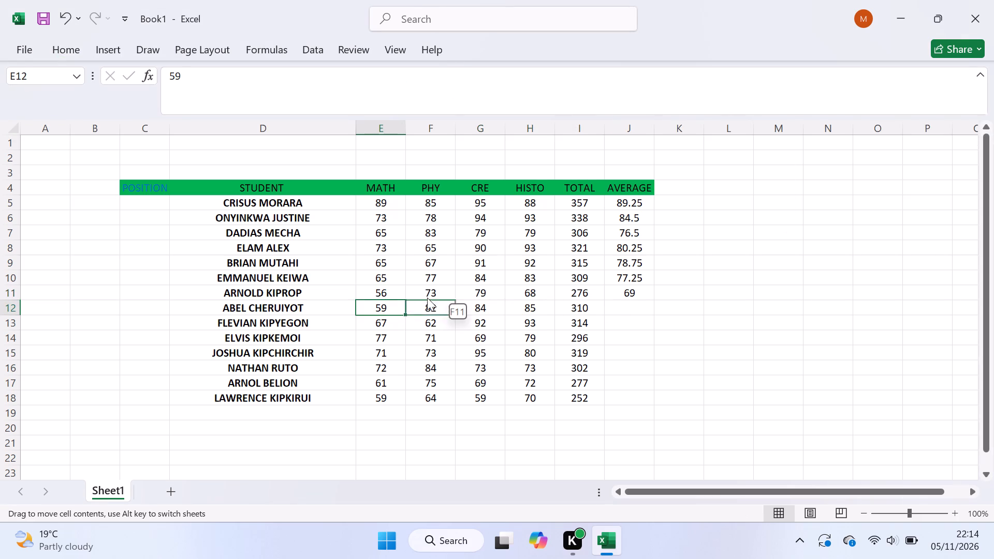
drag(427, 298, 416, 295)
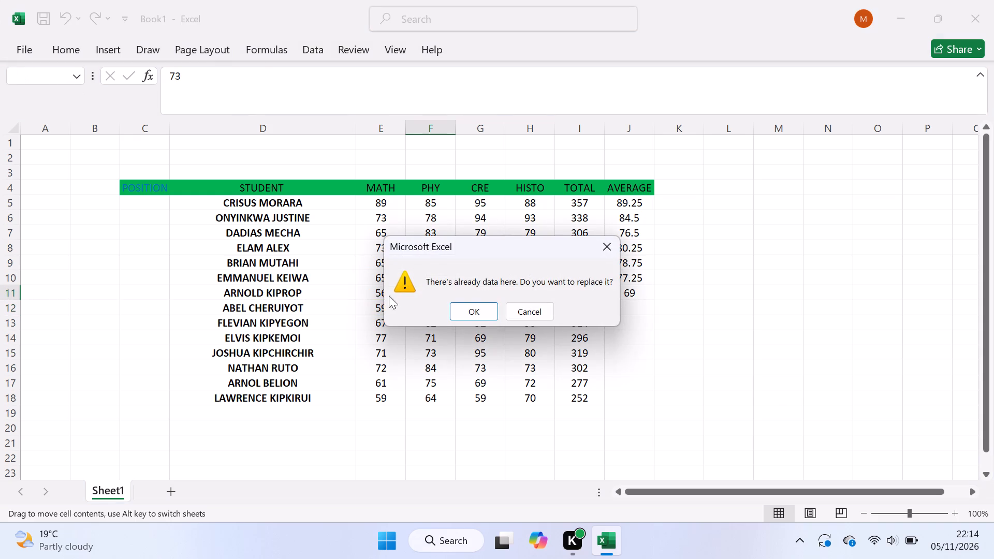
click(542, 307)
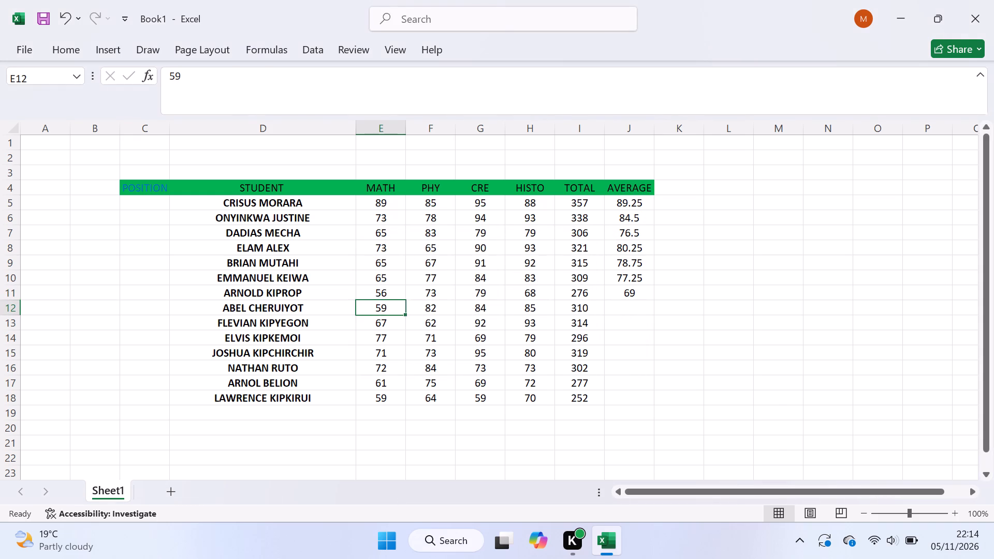
Average the MATH to HISTO marks in E12:H12 with the AutoSum Average function, placing the result in J12.
drag(394, 312, 438, 301)
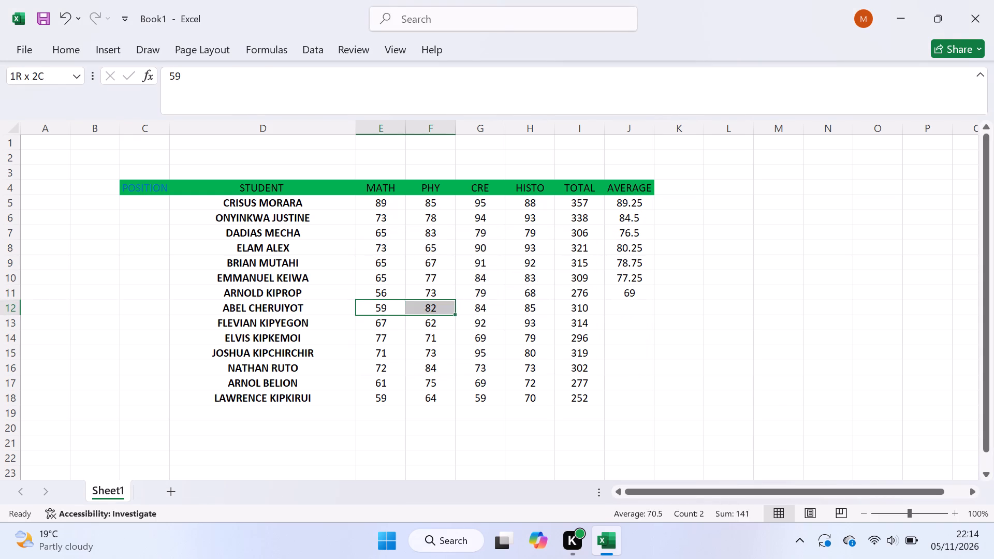
drag(438, 301, 524, 305)
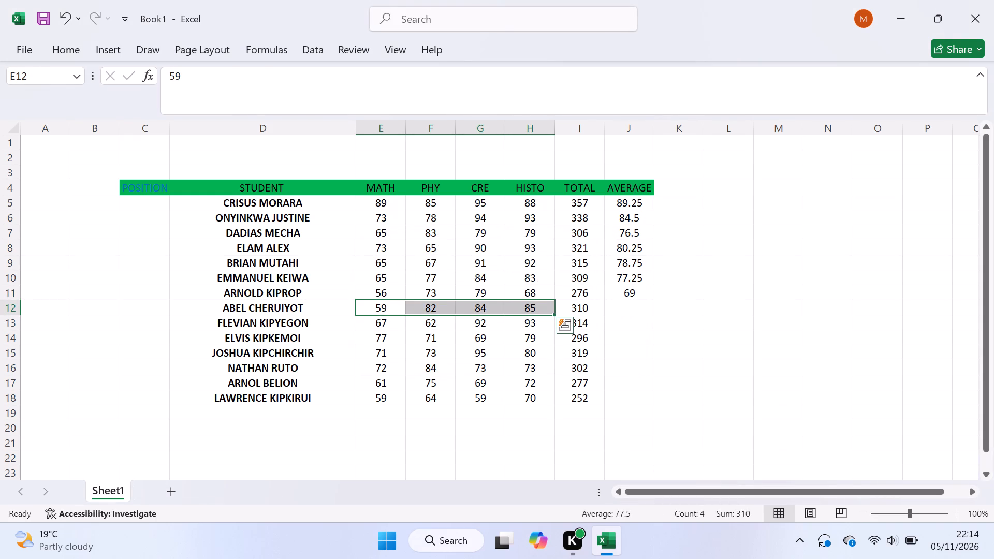
text(HUA)
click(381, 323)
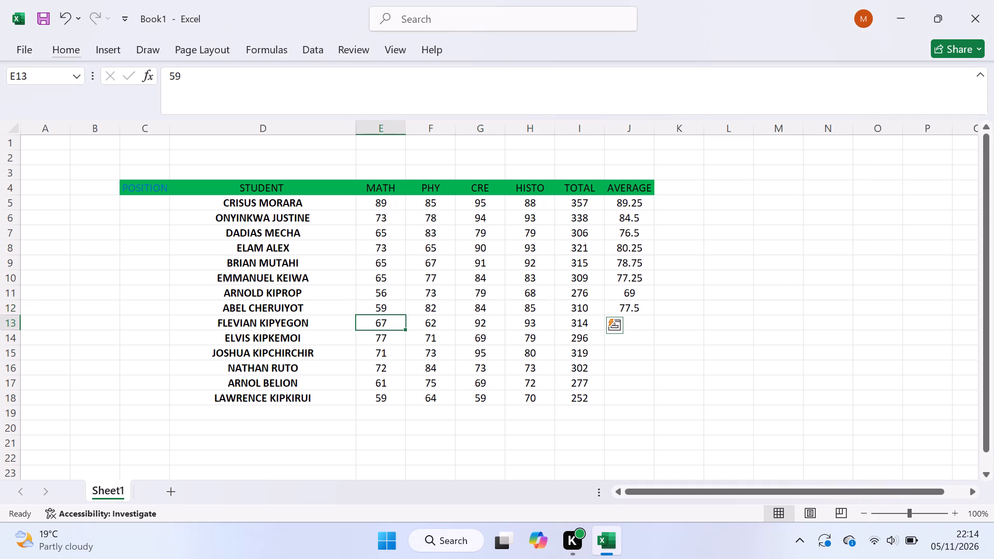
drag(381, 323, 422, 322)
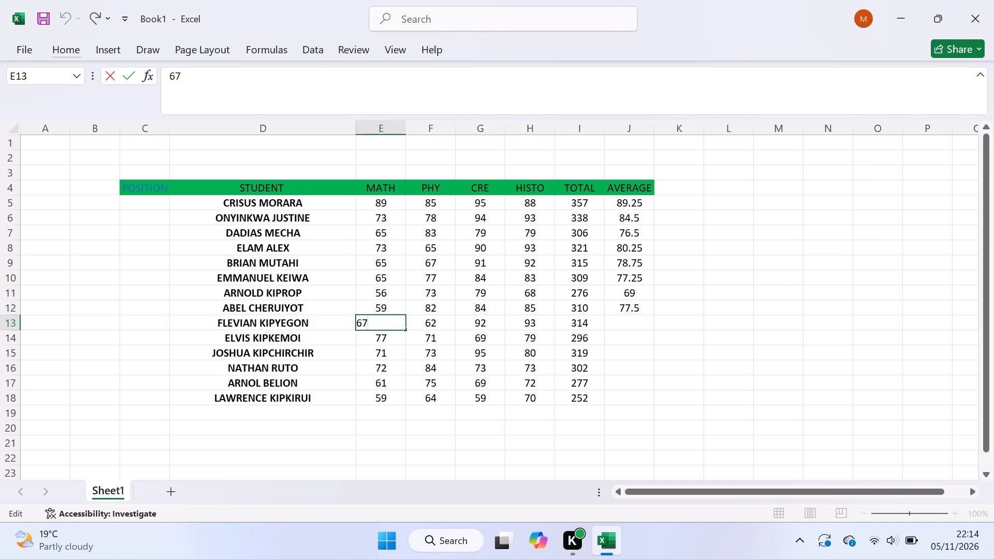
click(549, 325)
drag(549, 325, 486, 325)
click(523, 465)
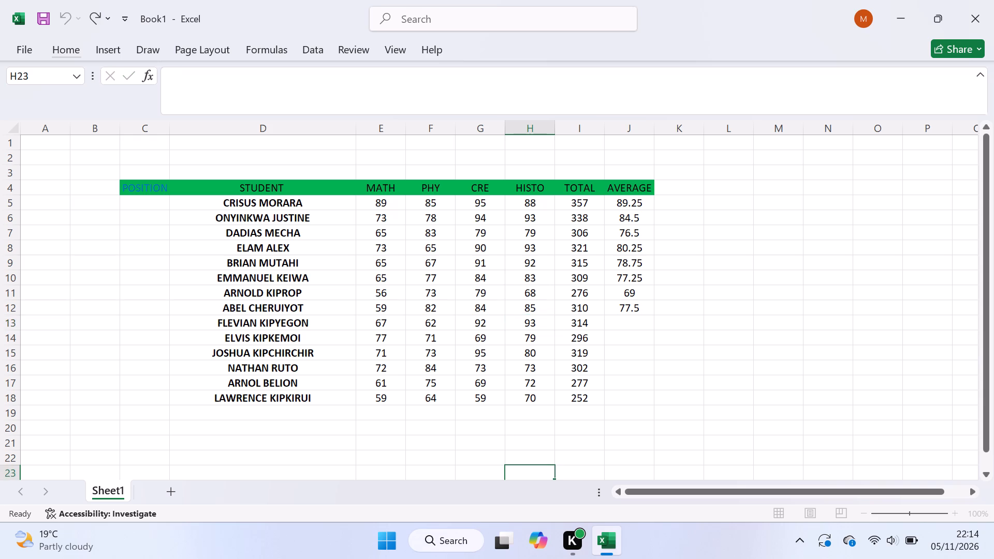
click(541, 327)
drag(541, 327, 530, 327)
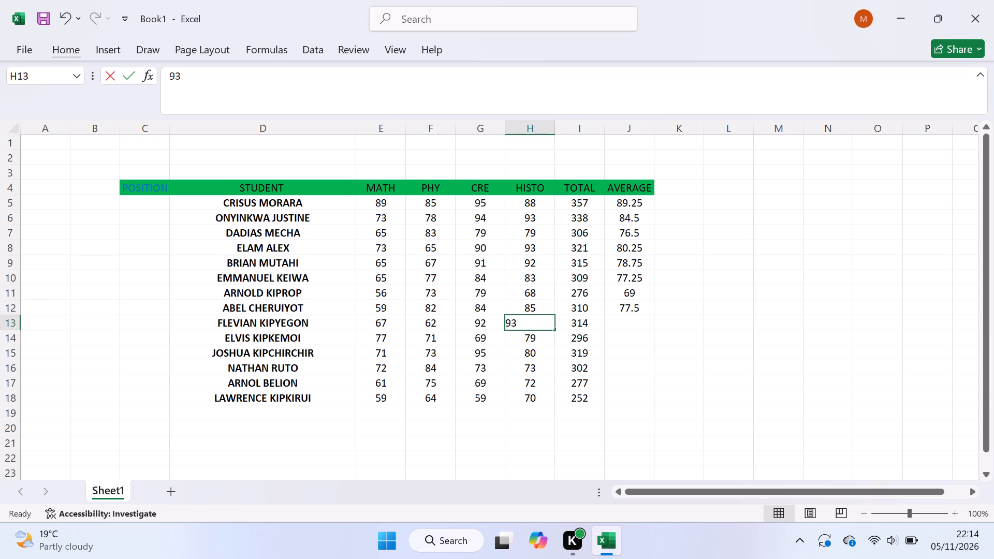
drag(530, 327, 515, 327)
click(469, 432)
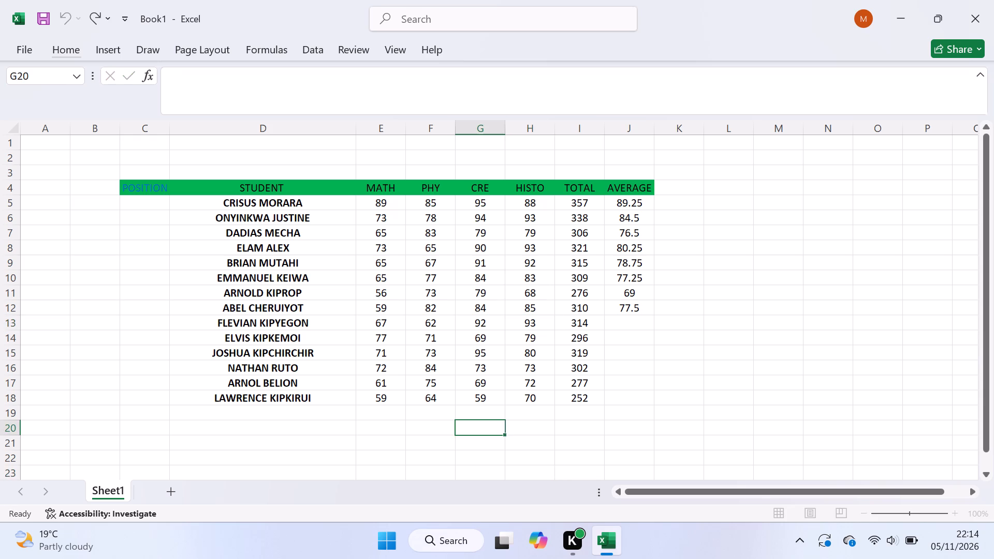
Average the MATH to HISTO marks in E13:H13 with the AutoSum Average function, placing the result in J13.
click(388, 320)
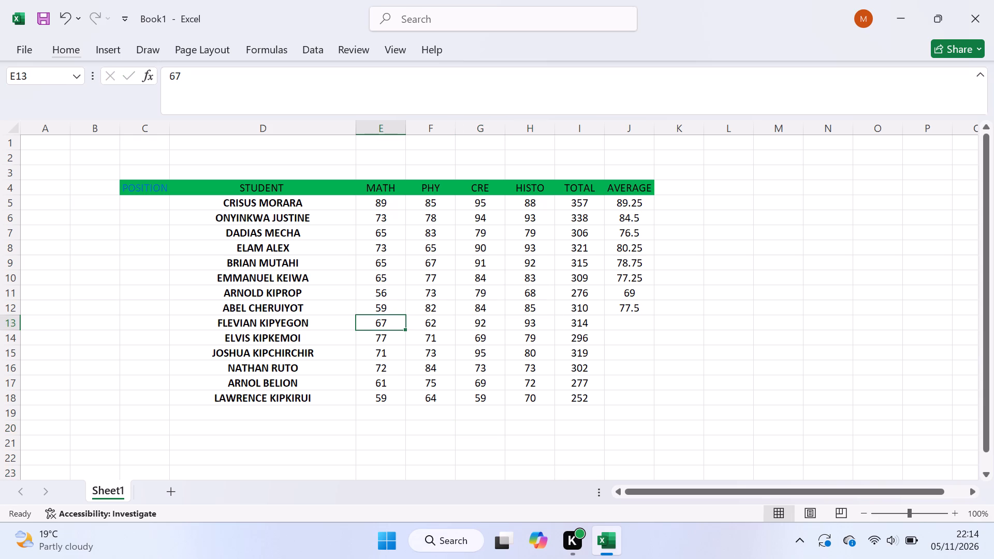
drag(388, 320, 511, 319)
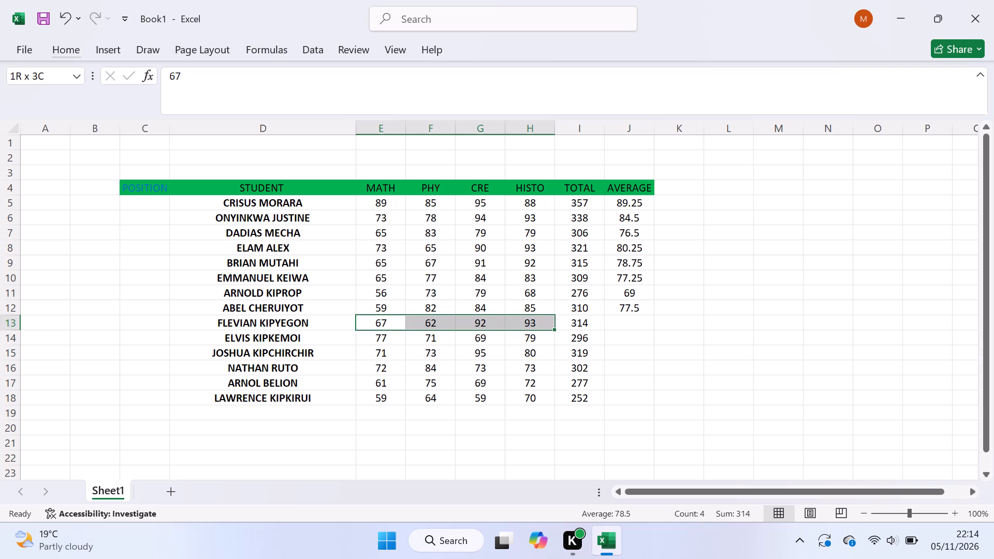
drag(511, 319, 513, 319)
text(HUA)
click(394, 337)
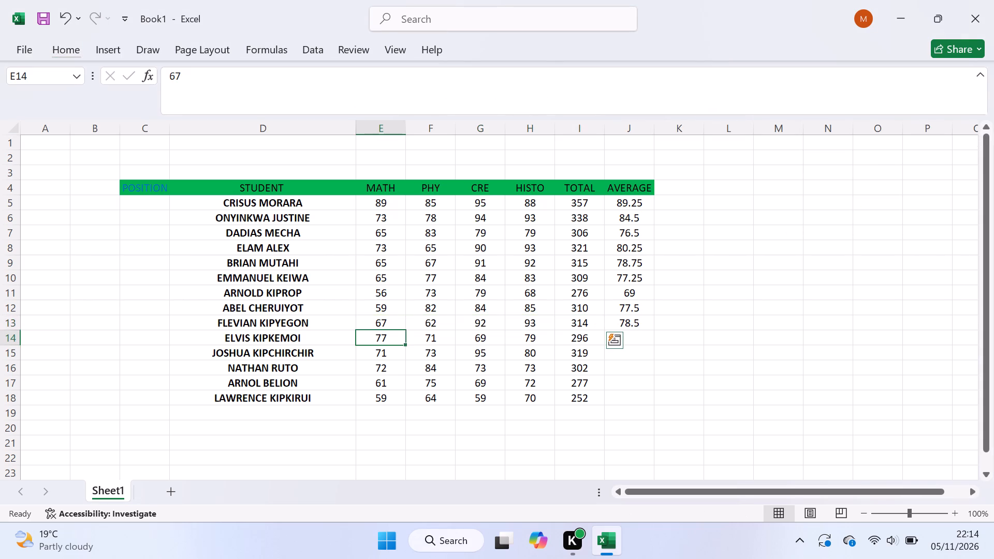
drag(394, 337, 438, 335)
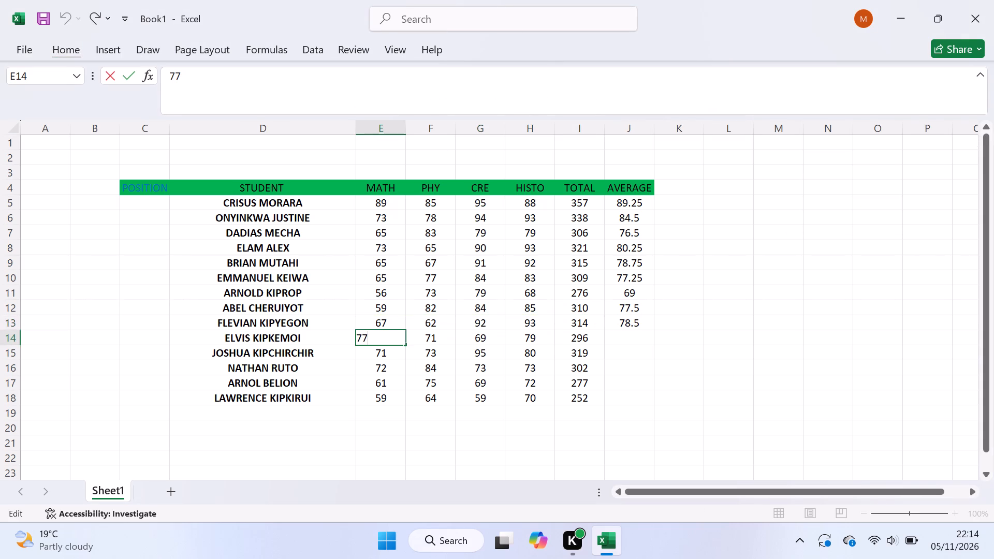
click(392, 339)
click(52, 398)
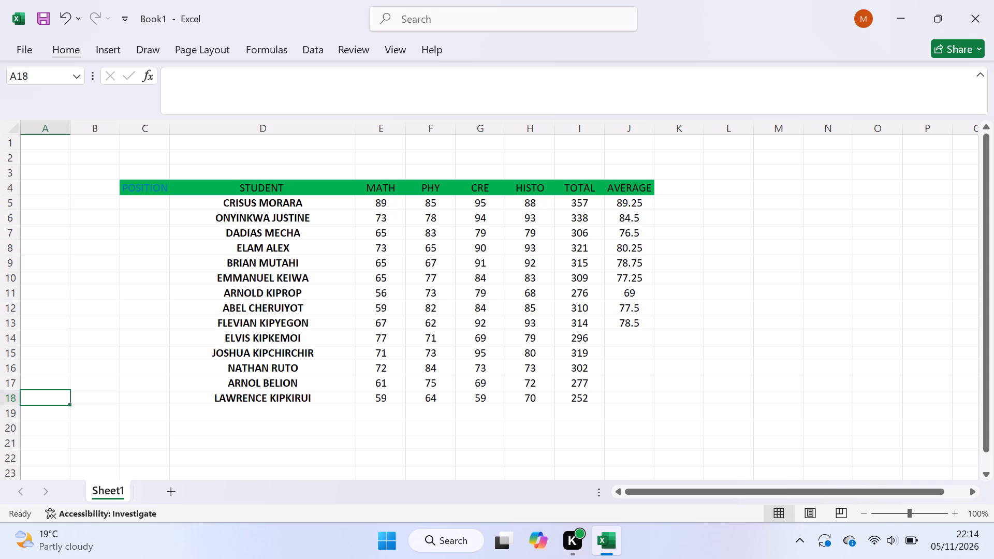
Average the MATH to HISTO marks in E14:H14 with the AutoSum Average function, placing the result in J14.
drag(388, 339, 511, 332)
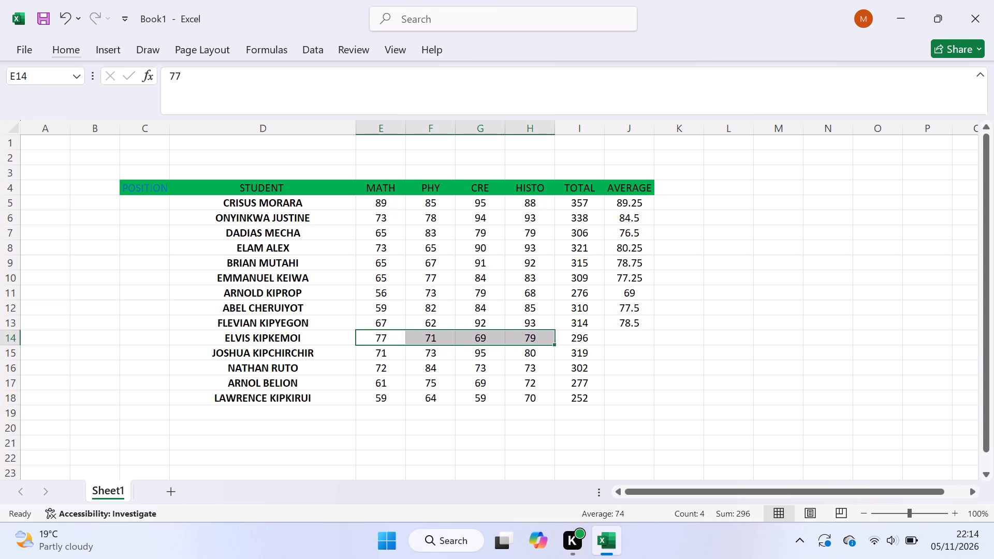
text(HUA)
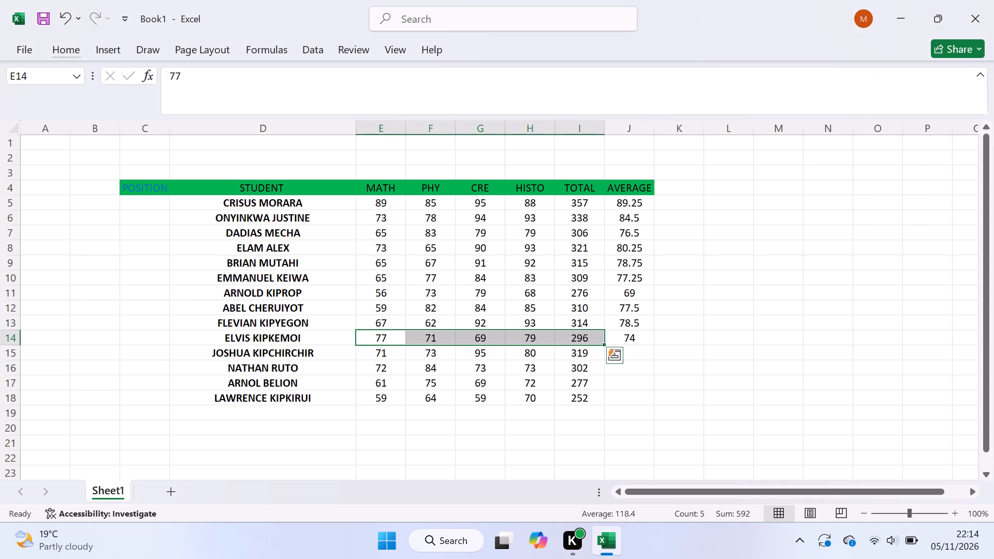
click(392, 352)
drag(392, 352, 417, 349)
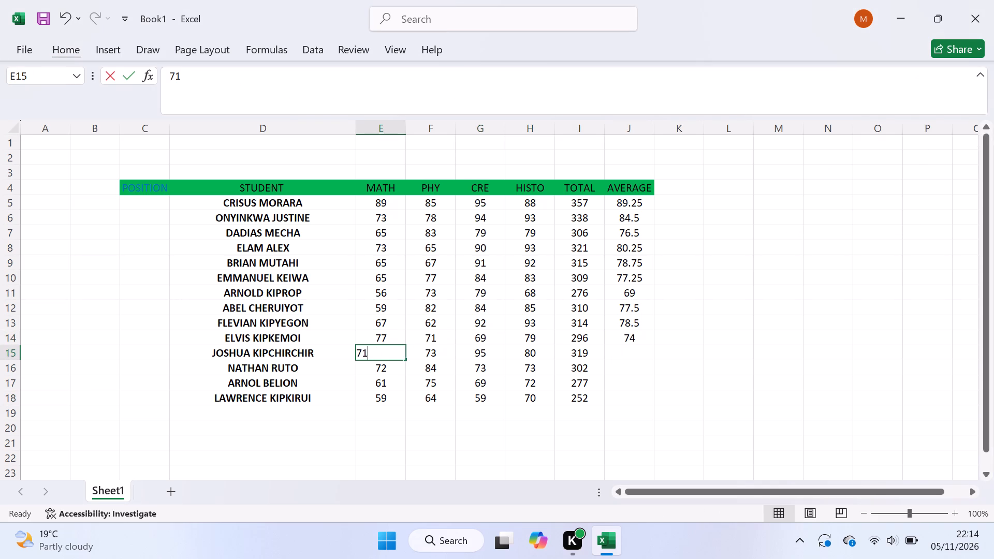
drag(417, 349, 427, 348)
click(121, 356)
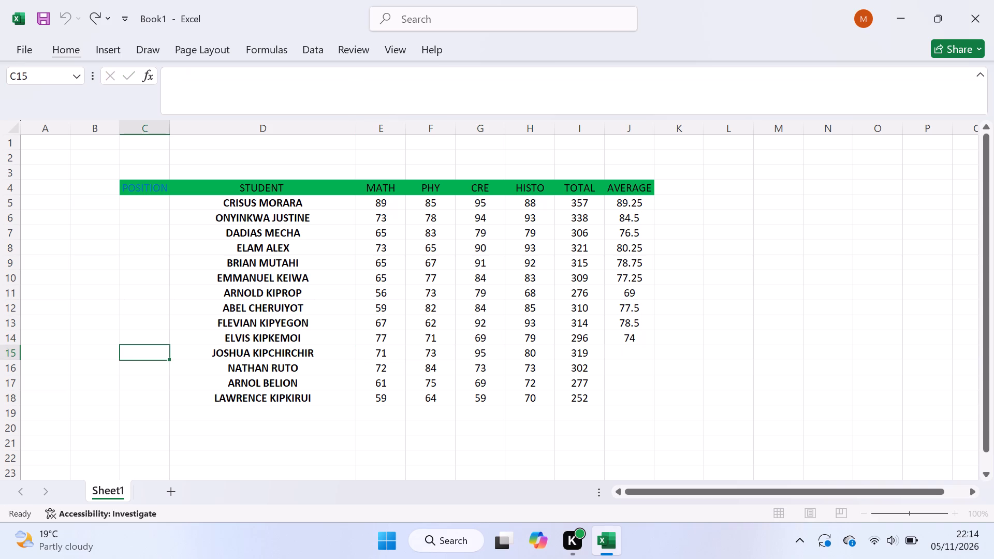
Average the MATH to HISTO marks in E15:H15 with the AutoSum Average function, placing the result in J15.
click(388, 355)
drag(388, 355, 435, 352)
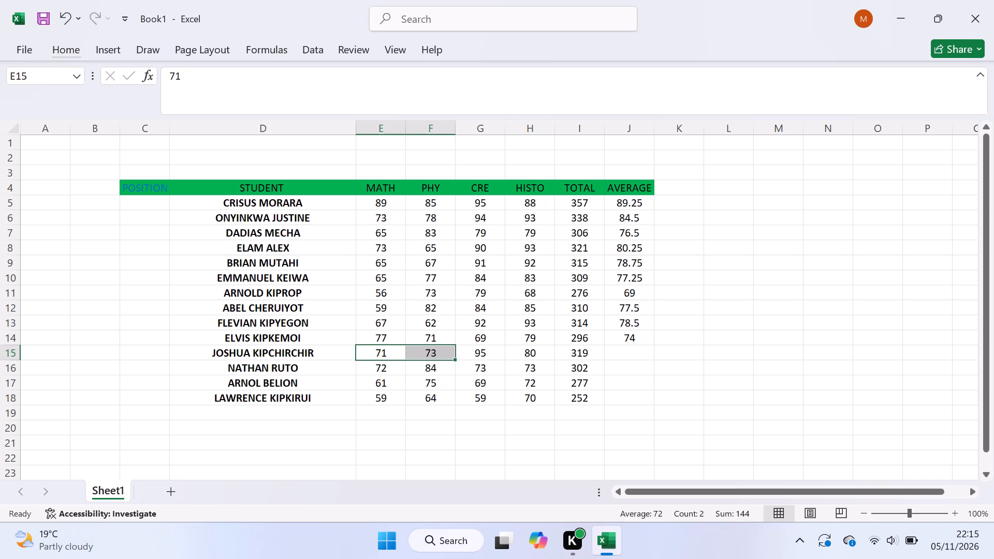
drag(435, 352, 511, 349)
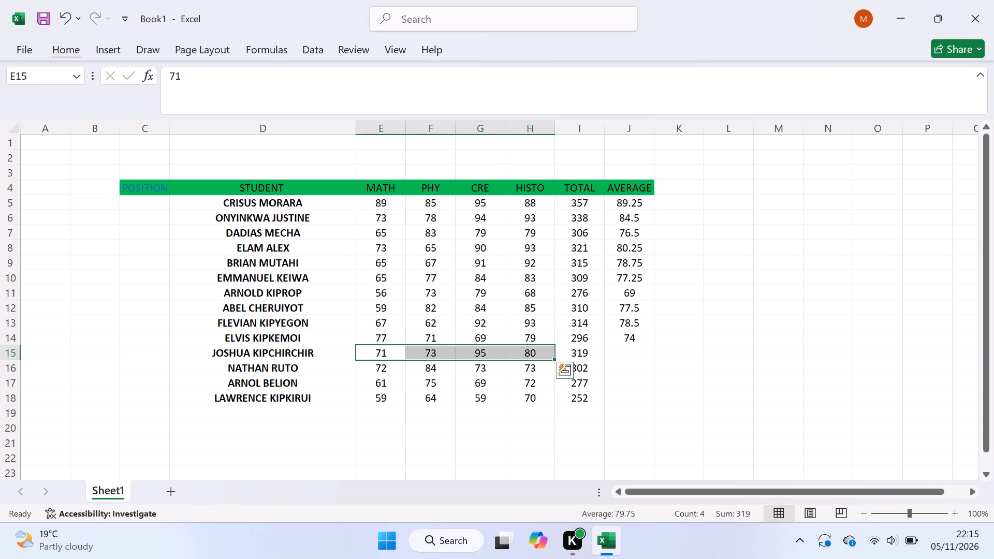
text(HUA)
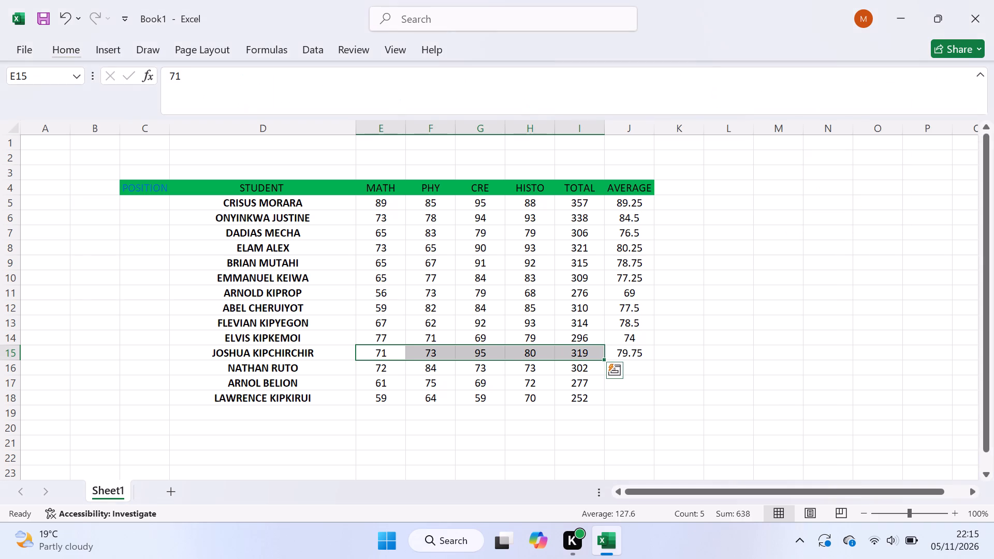
Average the MATH to HISTO marks in E16:H16 with the AutoSum Average function, placing the result in J16.
click(377, 374)
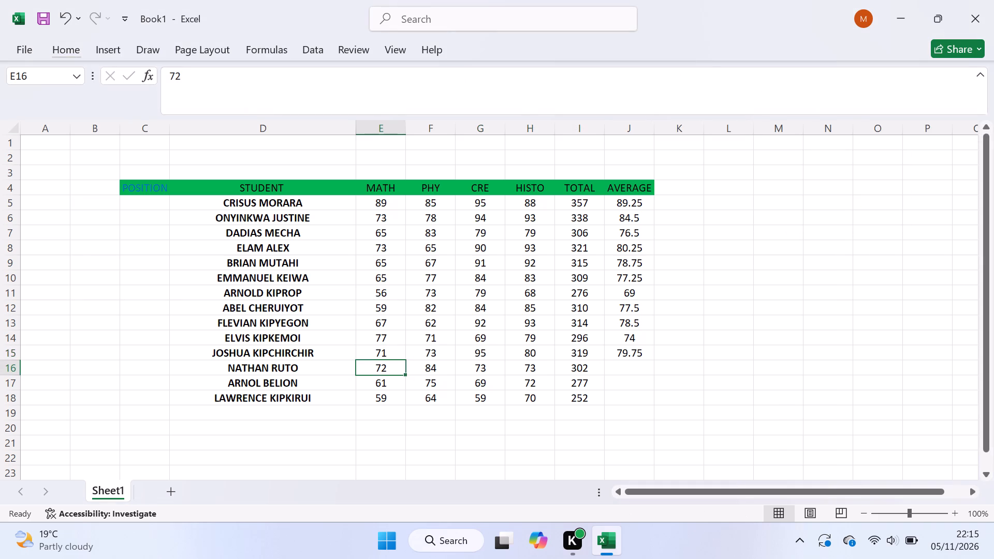
drag(377, 374, 406, 371)
click(376, 364)
drag(376, 364, 418, 360)
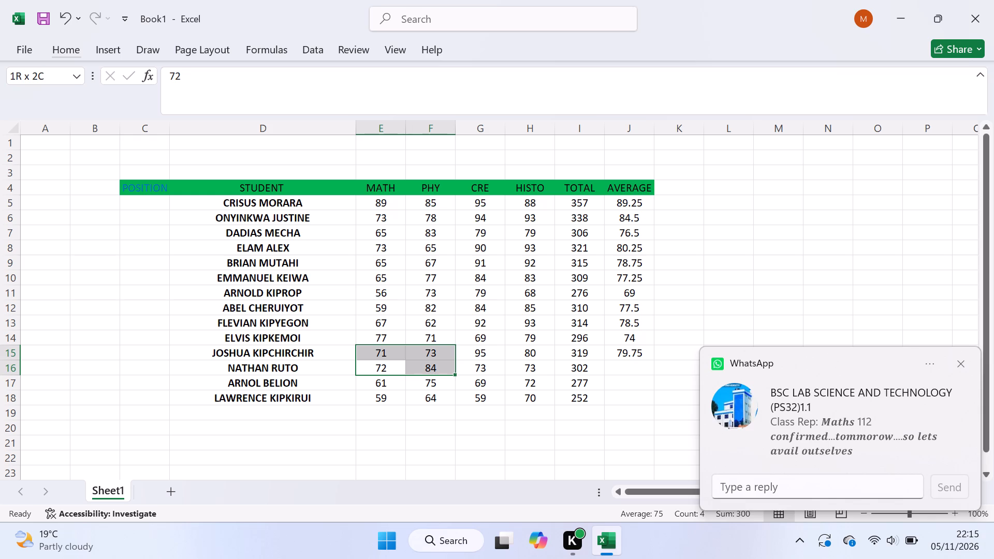
drag(418, 360, 466, 366)
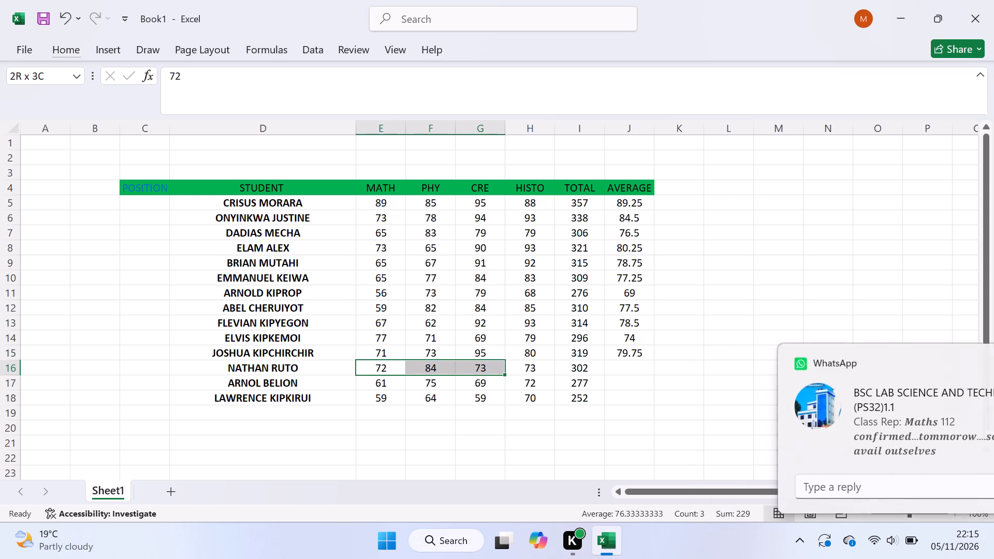
drag(466, 366, 519, 372)
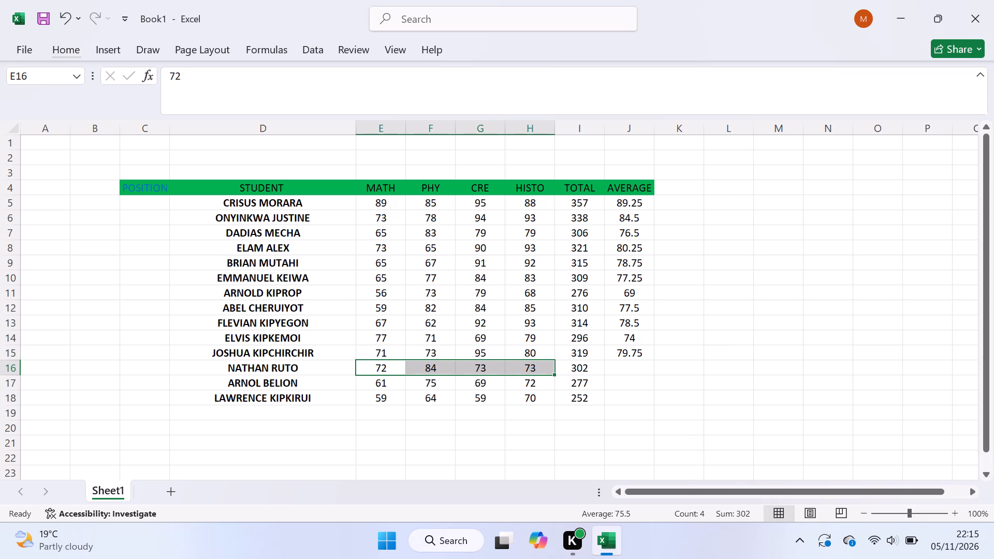
text(HUA)
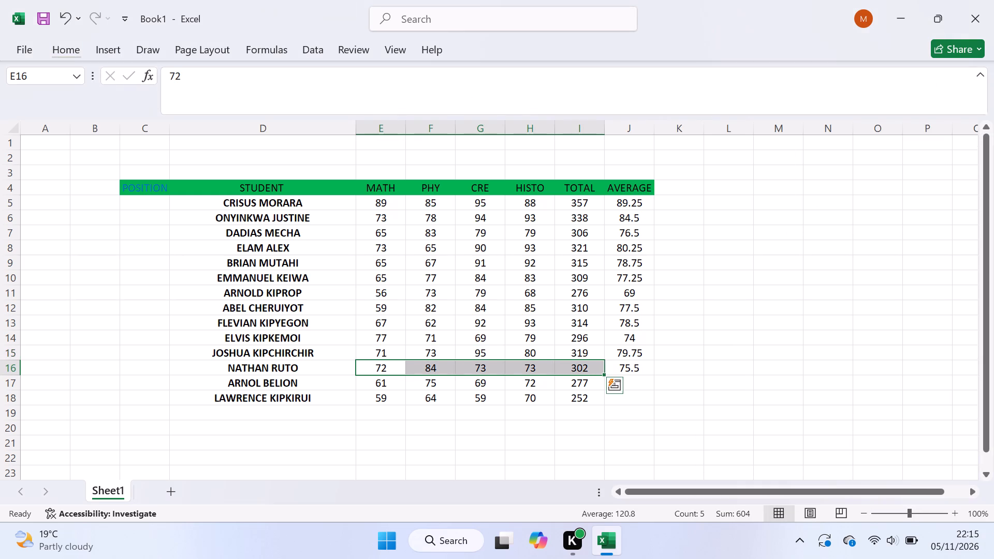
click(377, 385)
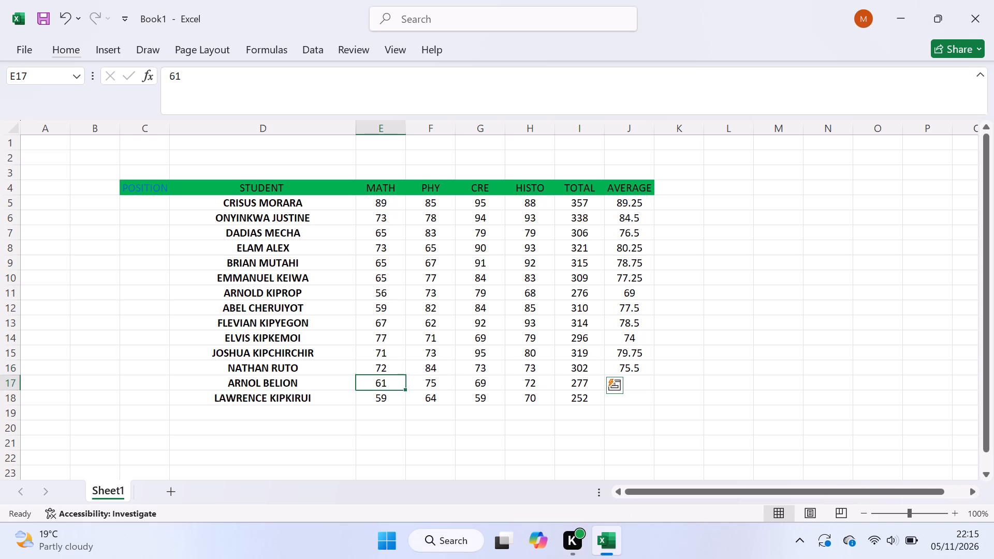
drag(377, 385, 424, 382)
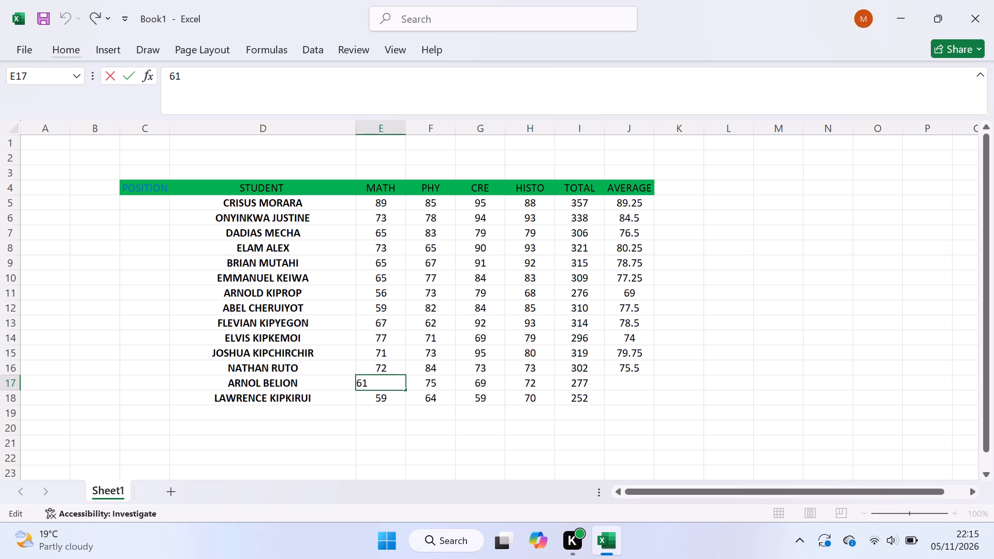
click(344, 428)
Average the MATH to HISTO marks in E17:H17 with the AutoSum Average function, placing the result in J17.
click(372, 380)
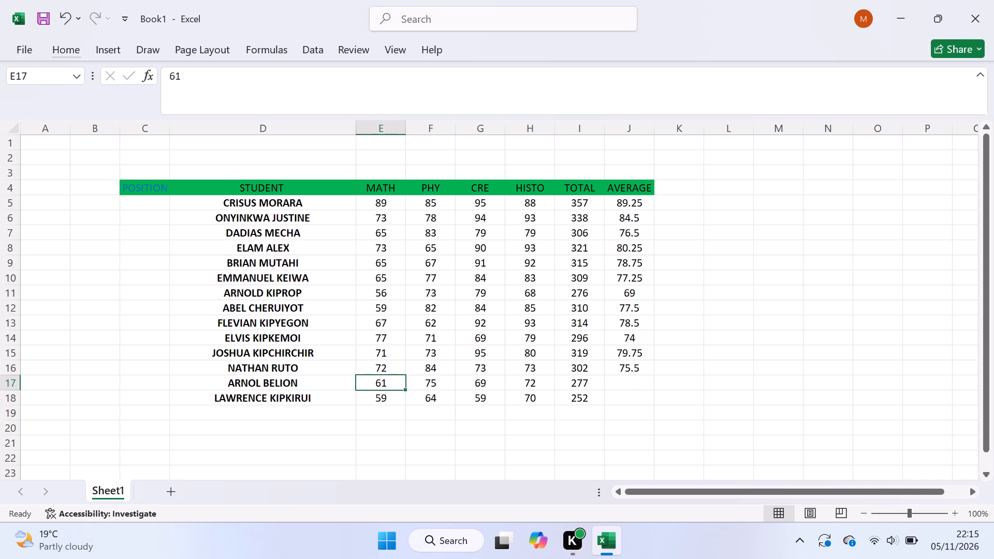
drag(372, 380, 489, 381)
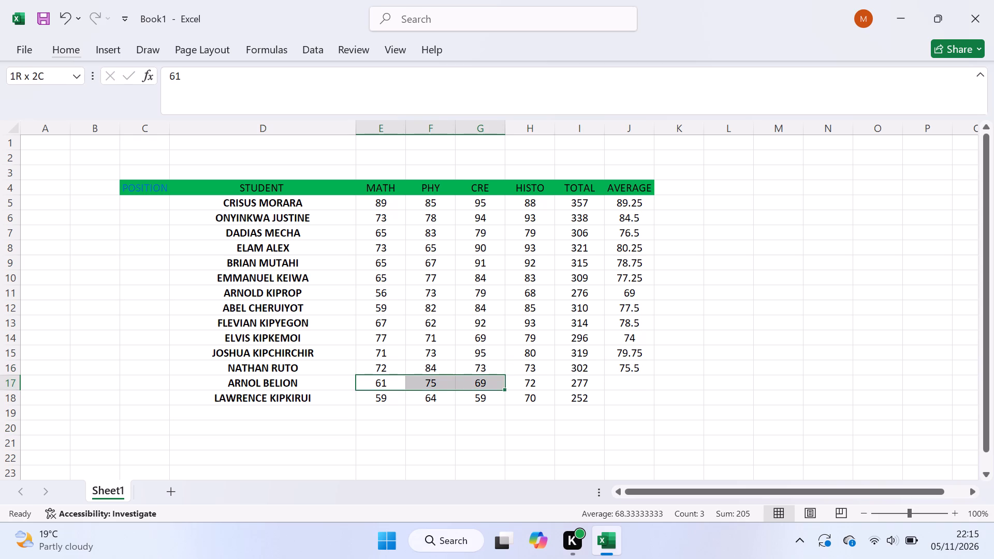
drag(489, 381, 516, 380)
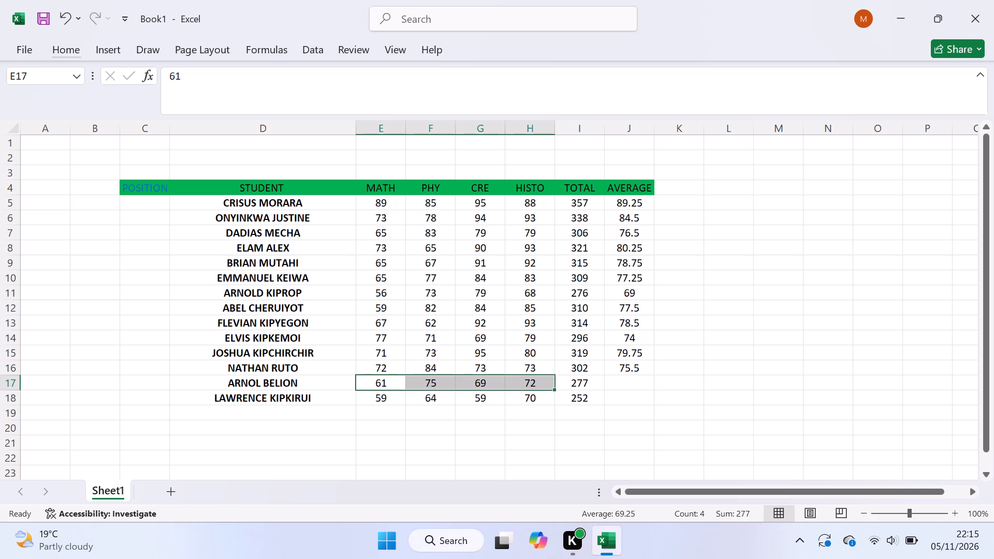
text(HUA)
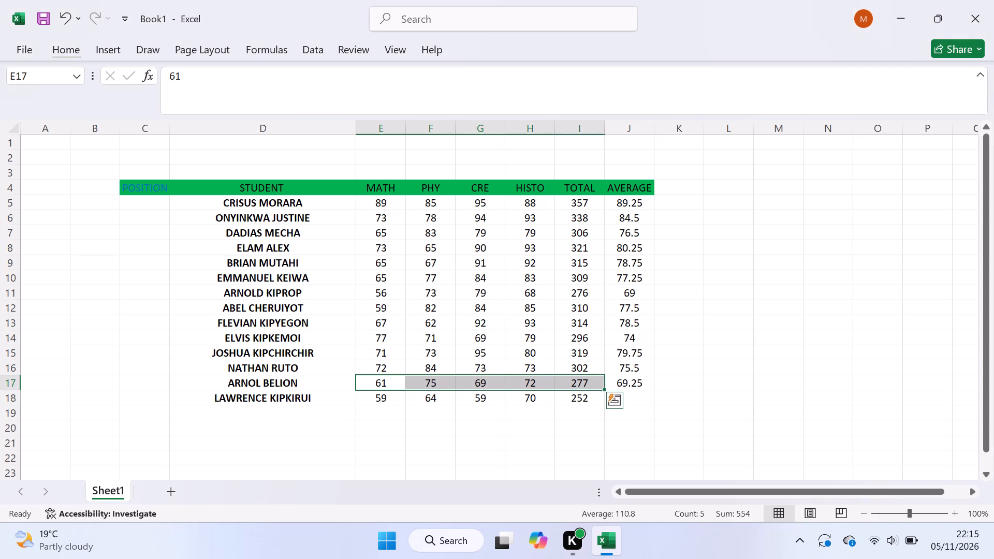
Average the MATH to HISTO marks in E18:H18 with the AutoSum Average function, placing the result in J18.
click(386, 397)
drag(386, 397, 451, 402)
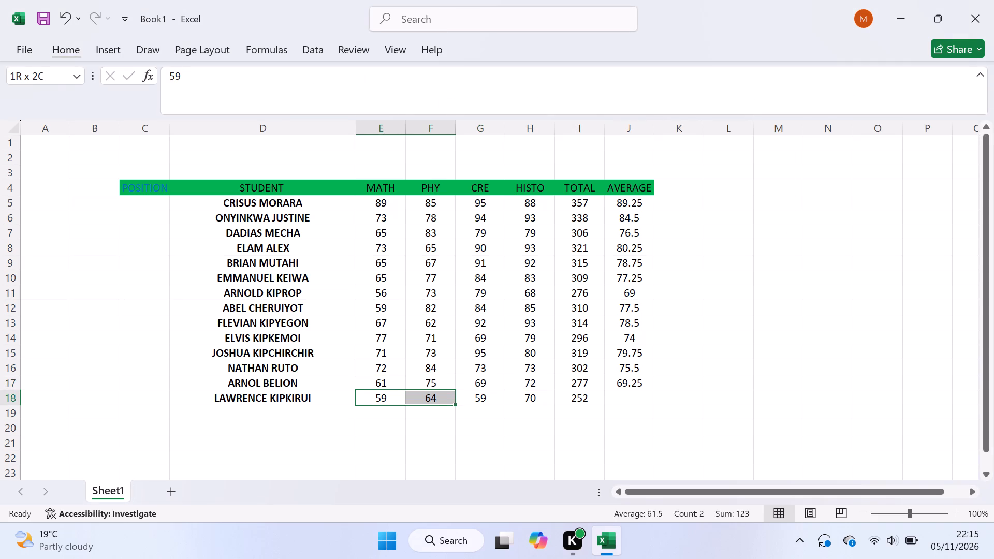
drag(451, 402, 524, 400)
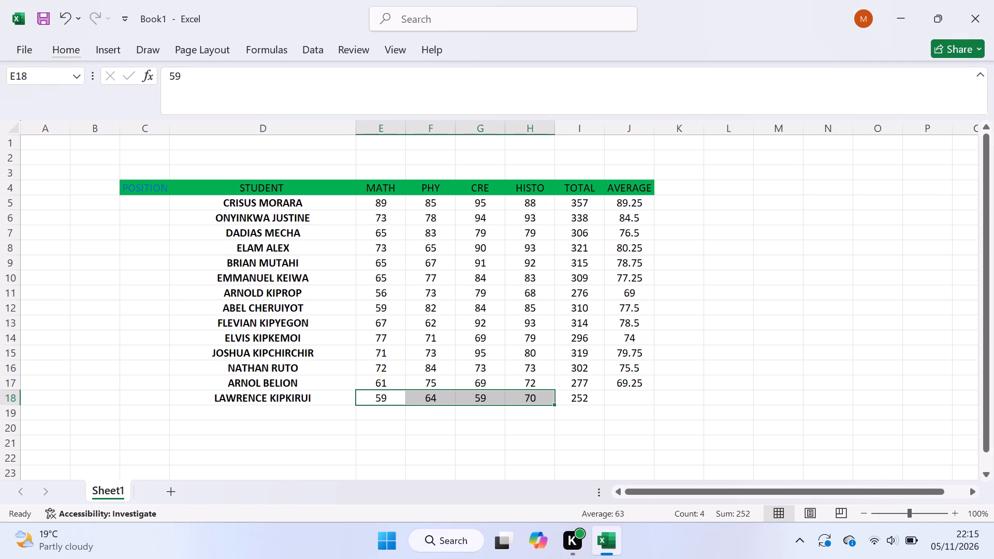
text(HUA)
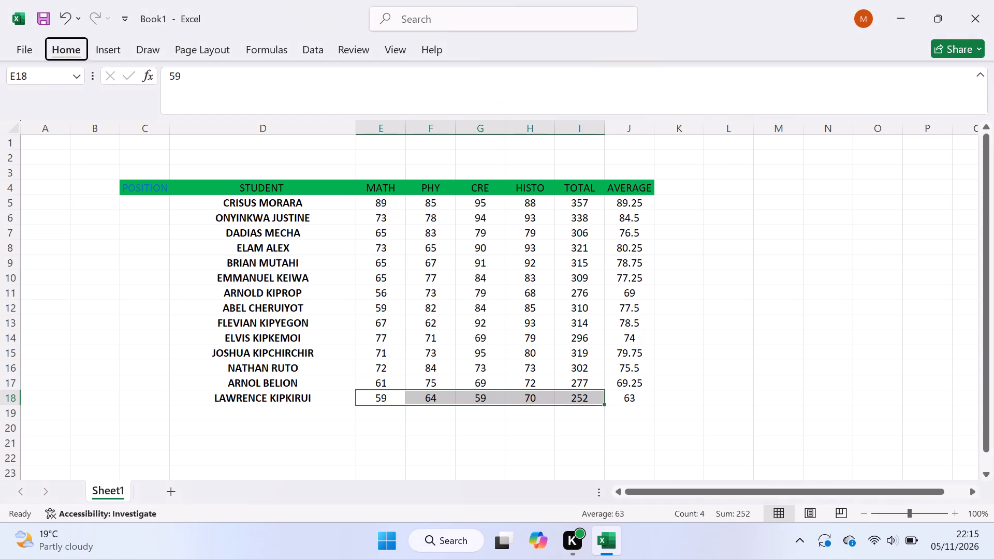
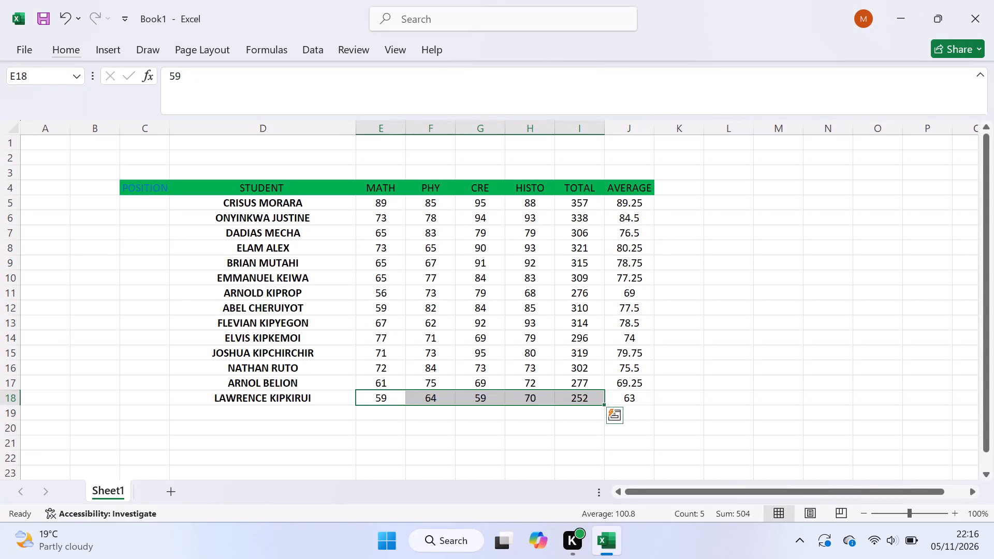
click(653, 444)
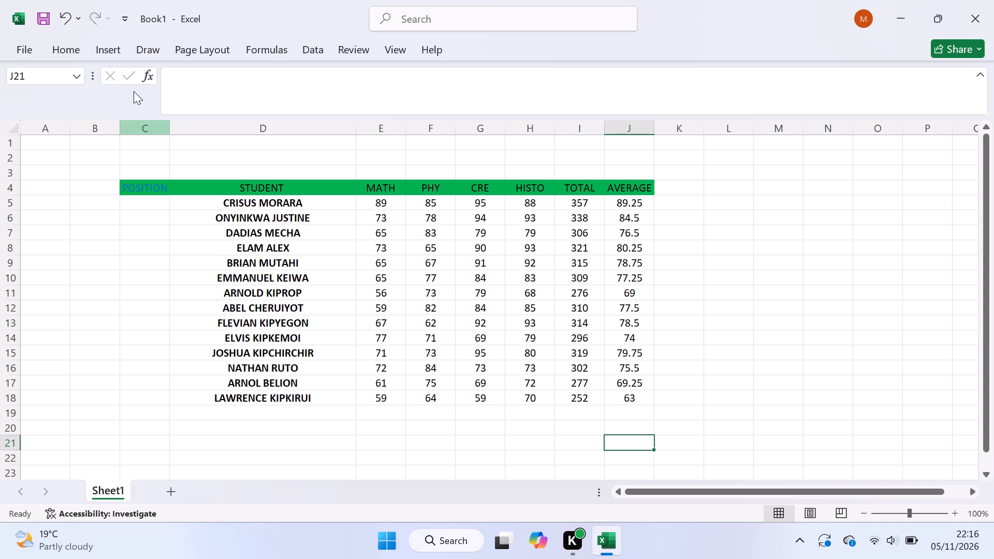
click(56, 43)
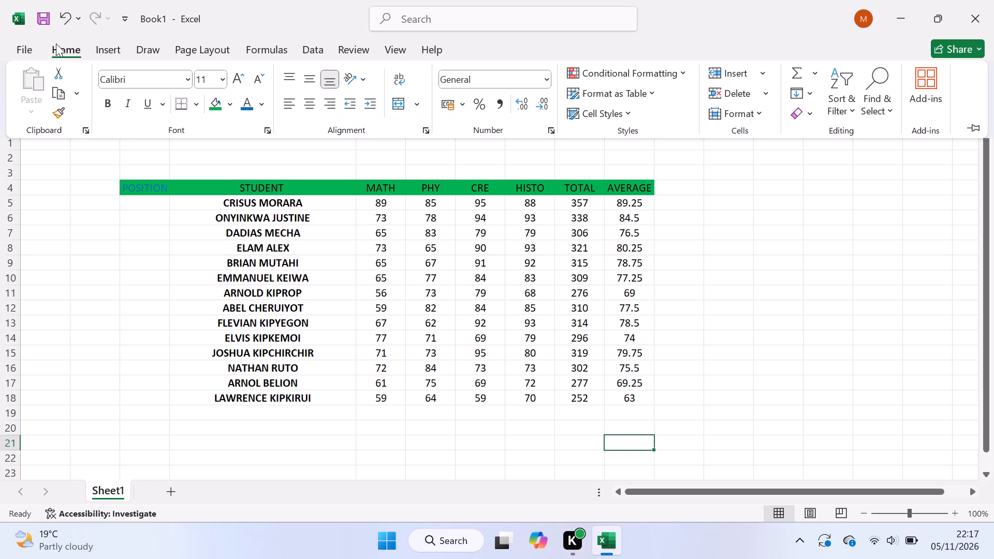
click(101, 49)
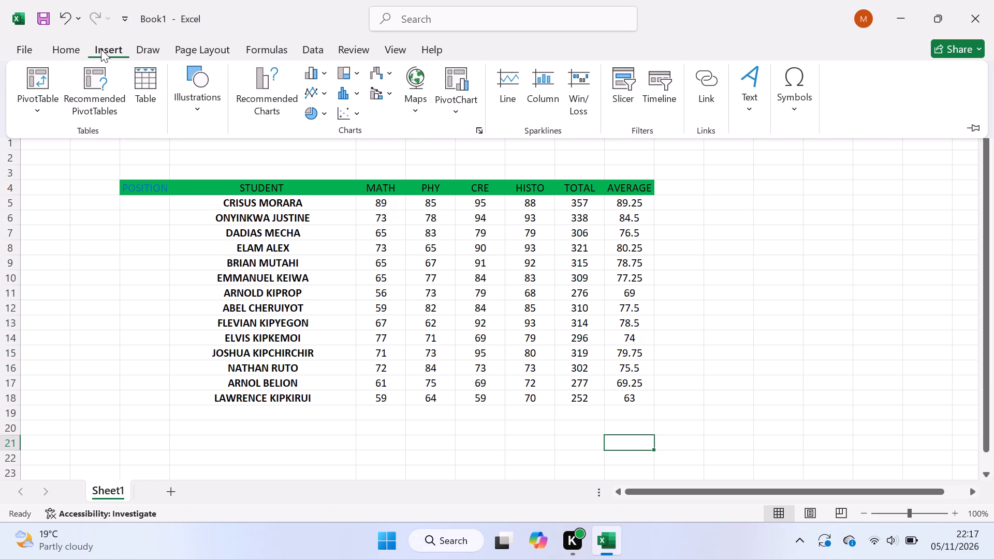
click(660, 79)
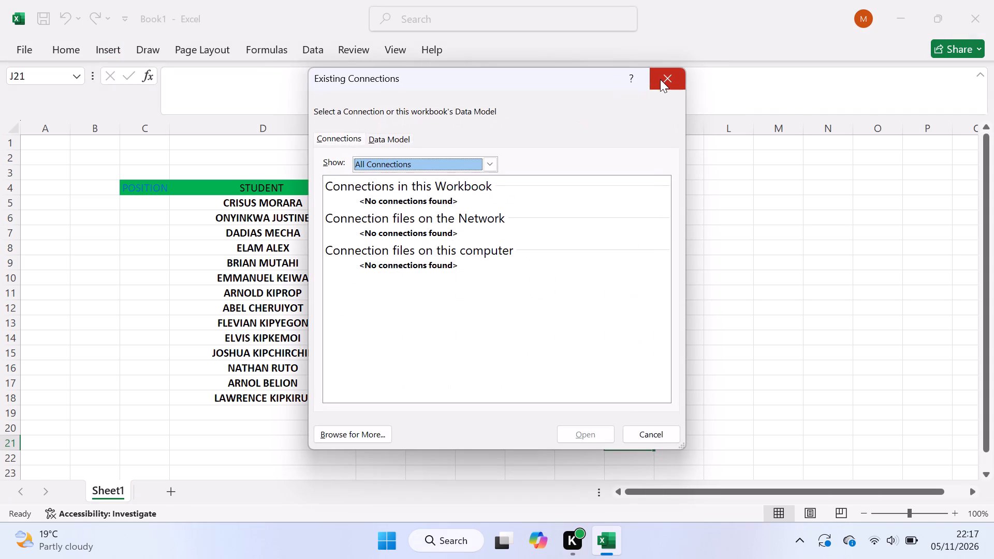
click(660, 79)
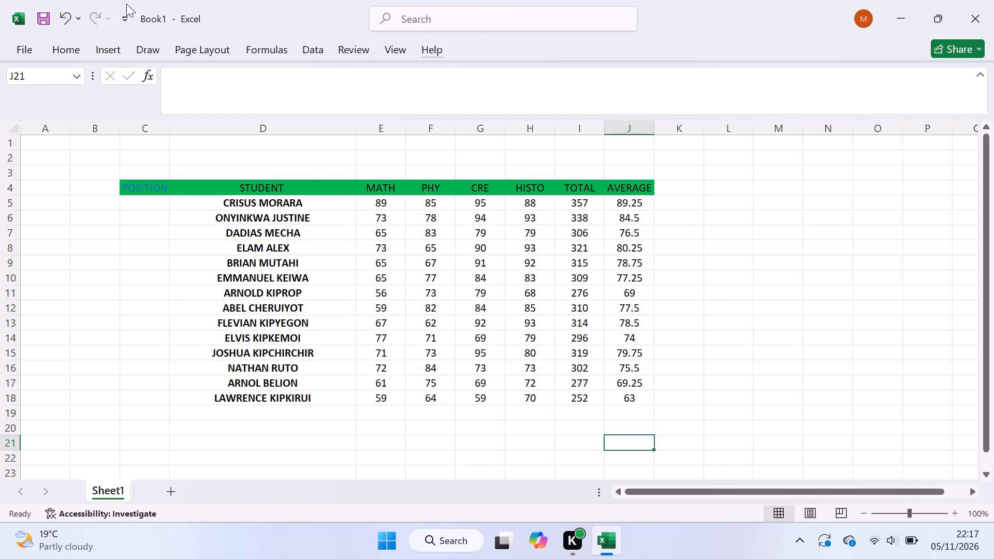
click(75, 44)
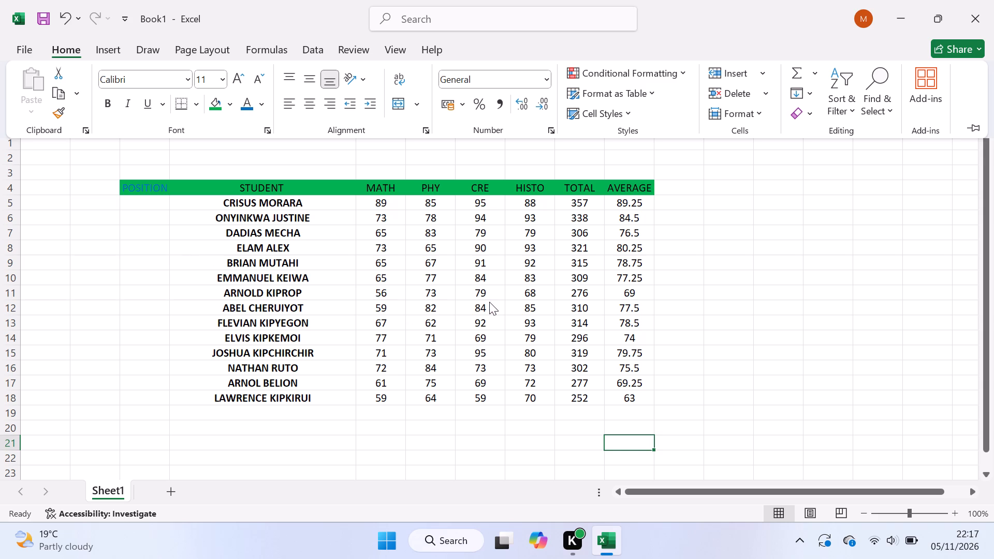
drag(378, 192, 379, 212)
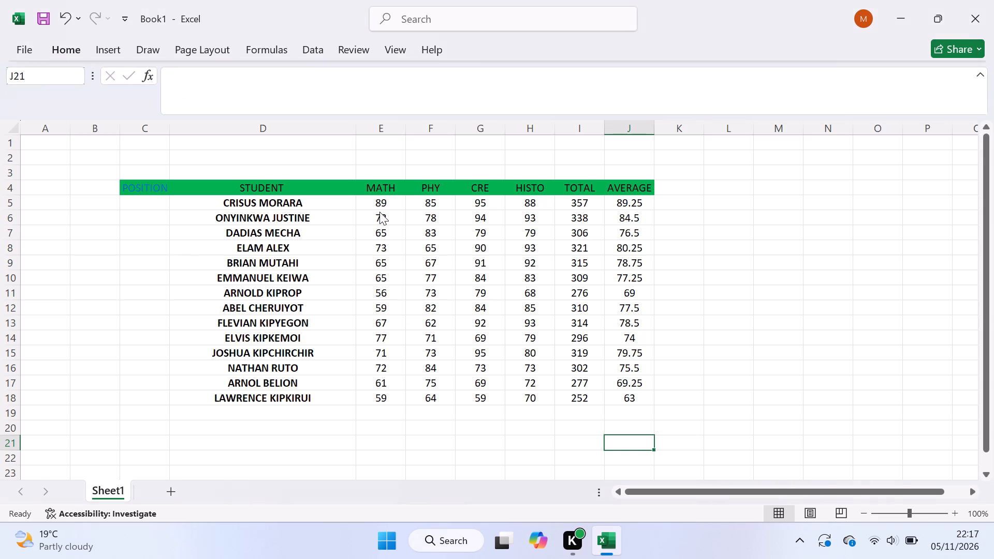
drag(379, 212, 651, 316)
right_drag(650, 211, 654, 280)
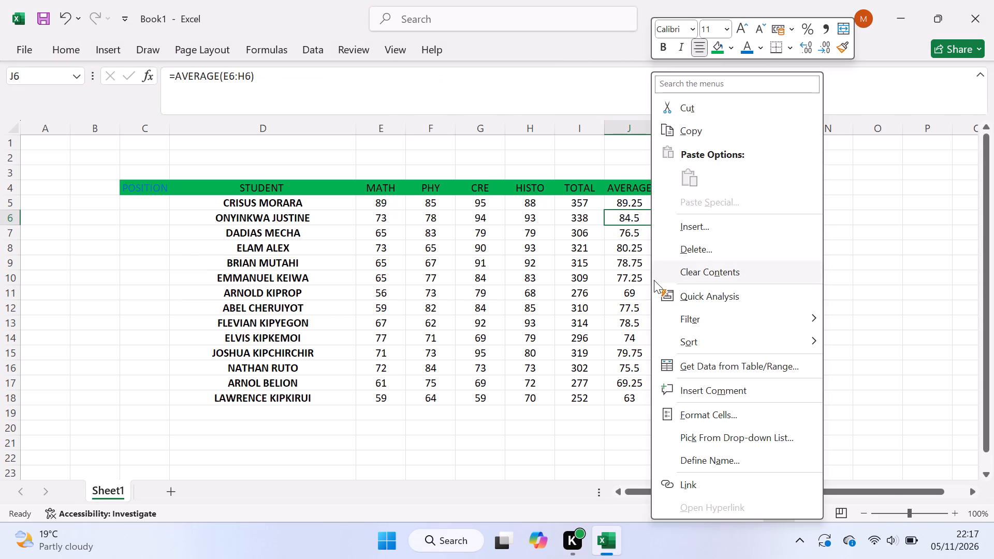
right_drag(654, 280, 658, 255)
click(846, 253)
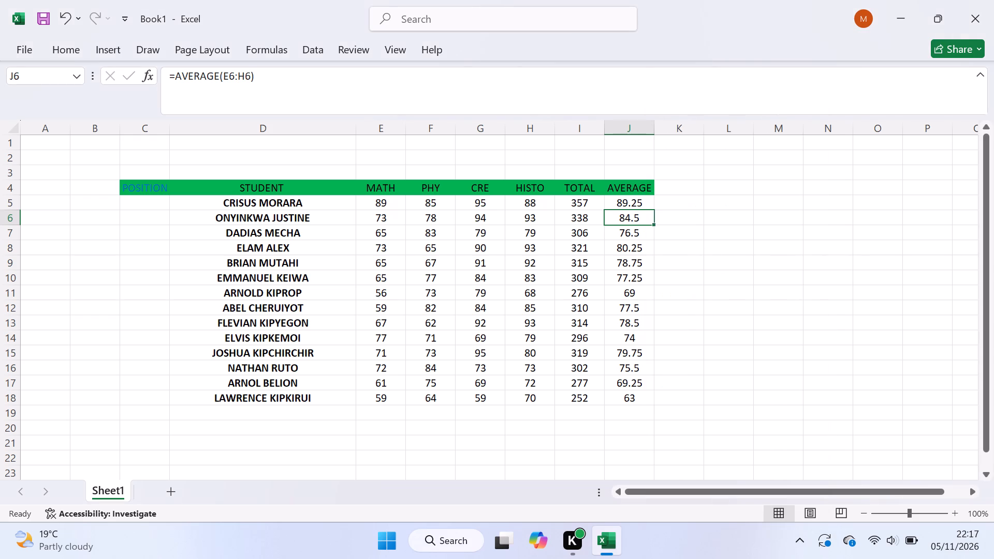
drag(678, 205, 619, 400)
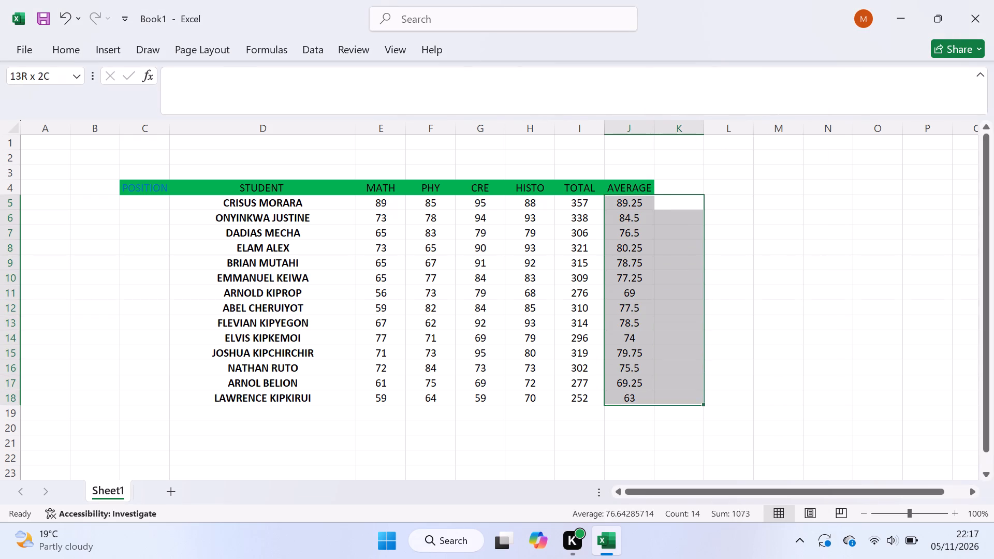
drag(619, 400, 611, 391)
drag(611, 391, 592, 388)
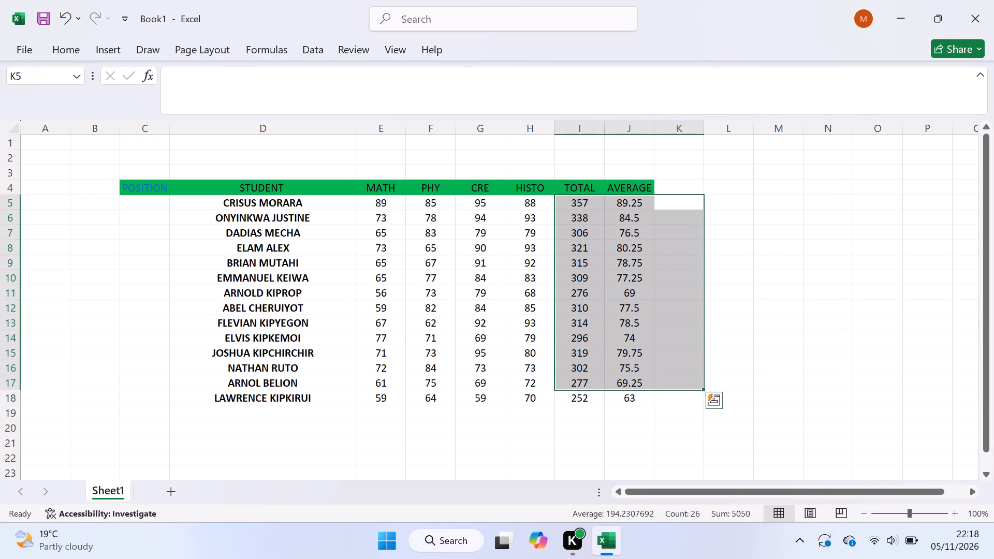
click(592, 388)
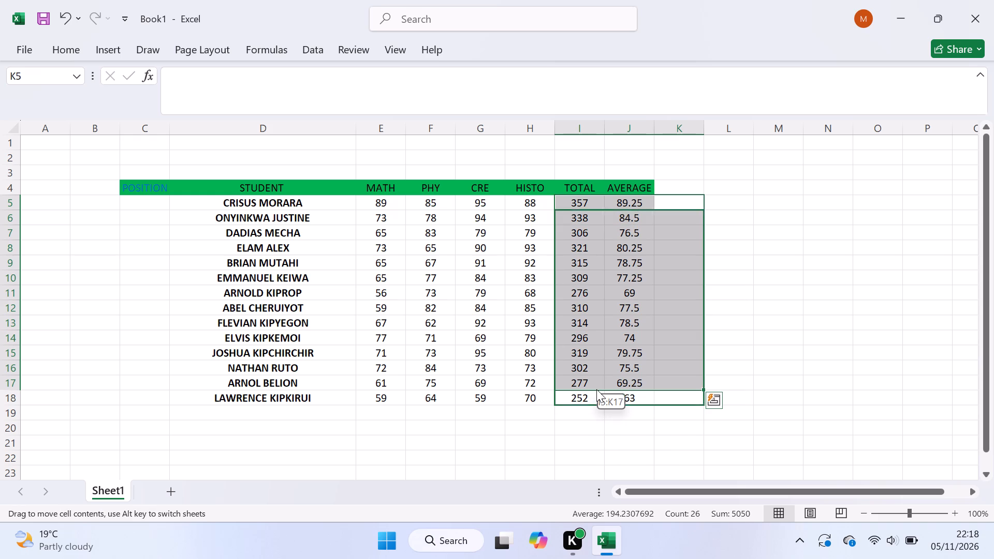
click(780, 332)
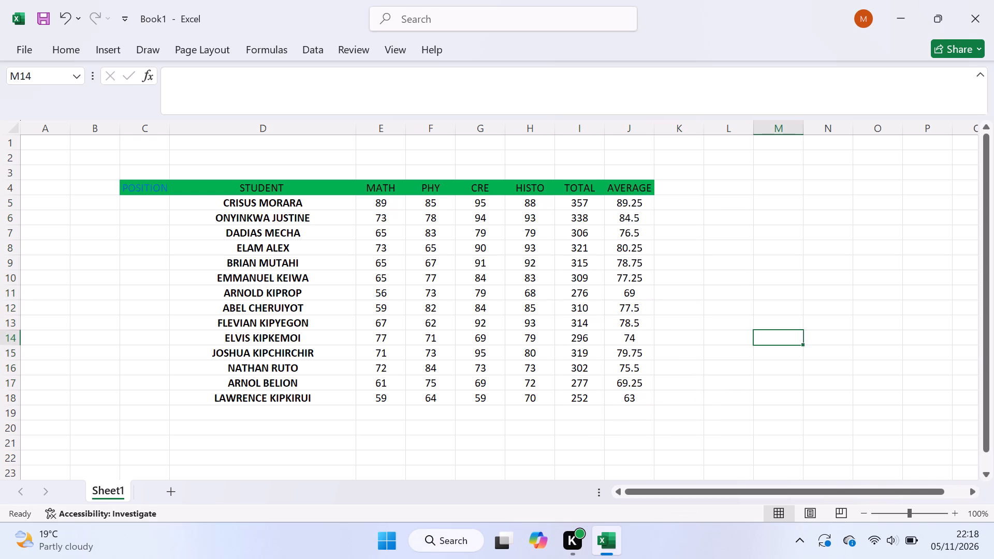
Change the font colour of the TOTAL and AVERAGE values, range I5:K18, to light blue.
drag(660, 201, 654, 238)
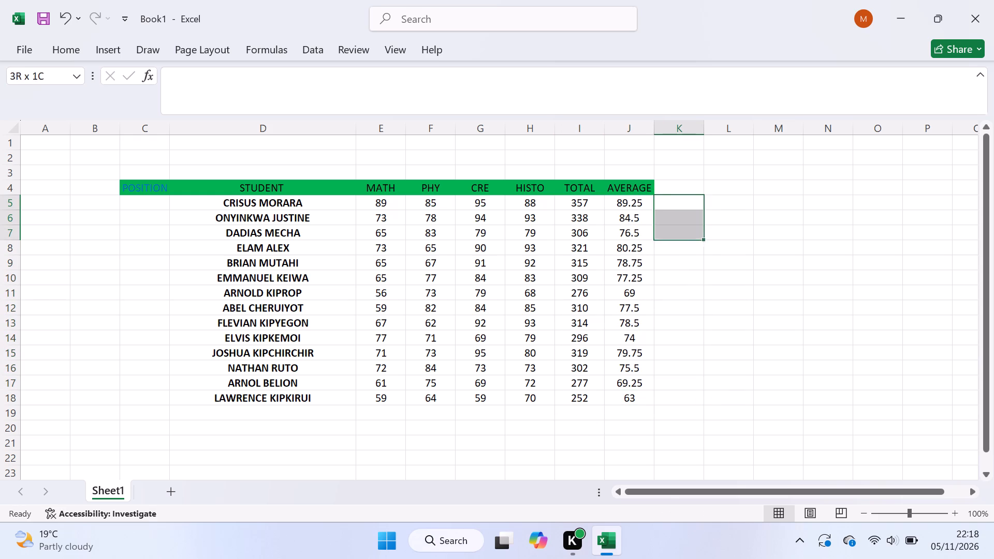
drag(654, 238, 588, 414)
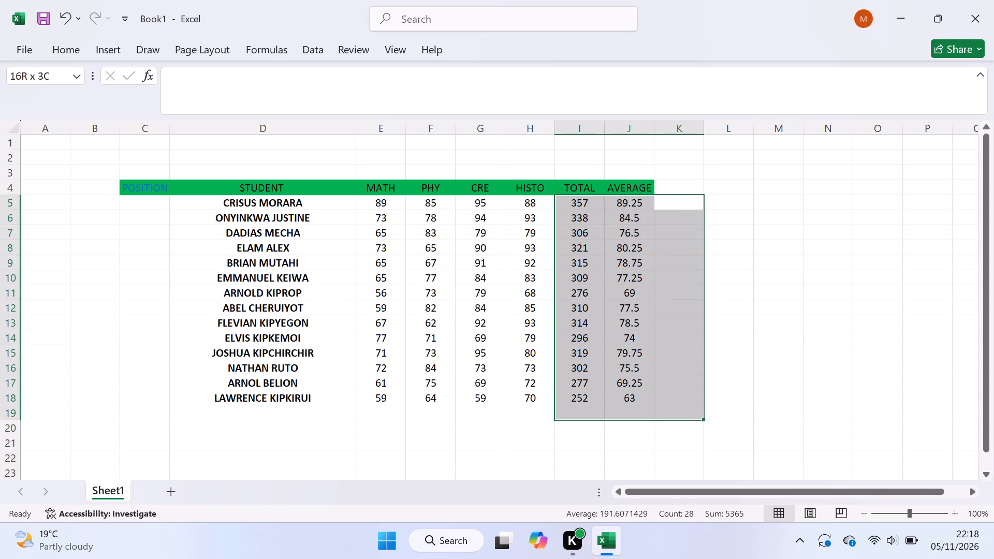
drag(588, 414, 594, 396)
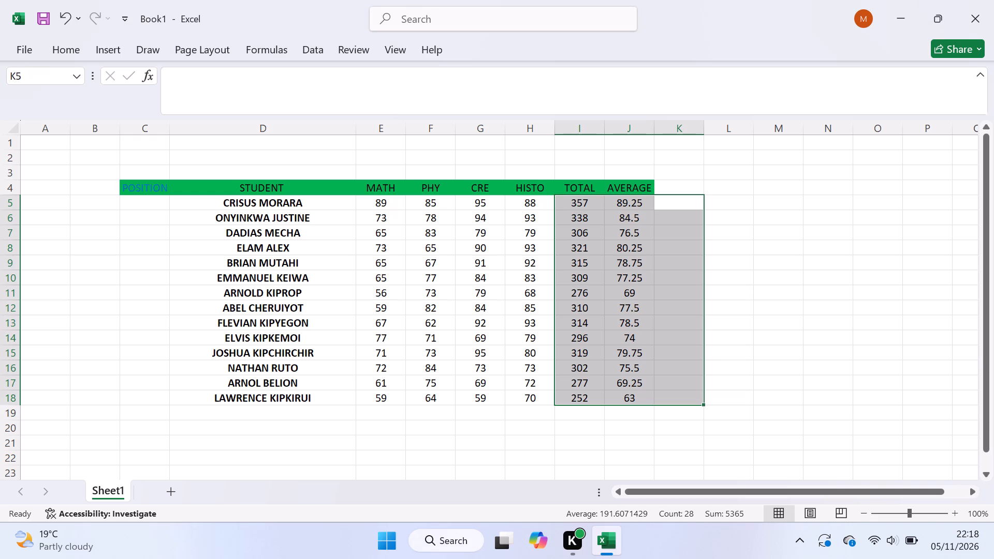
click(78, 38)
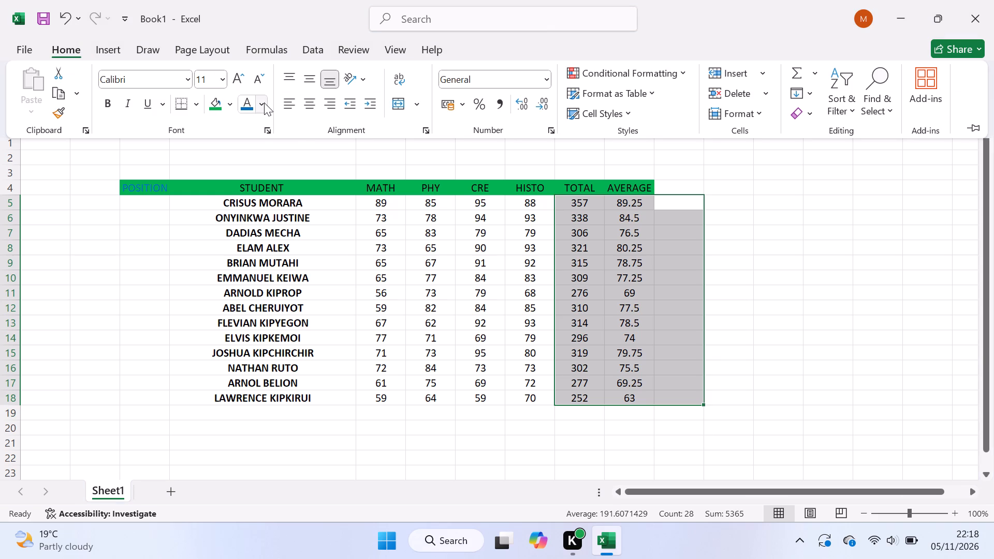
click(264, 102)
click(375, 354)
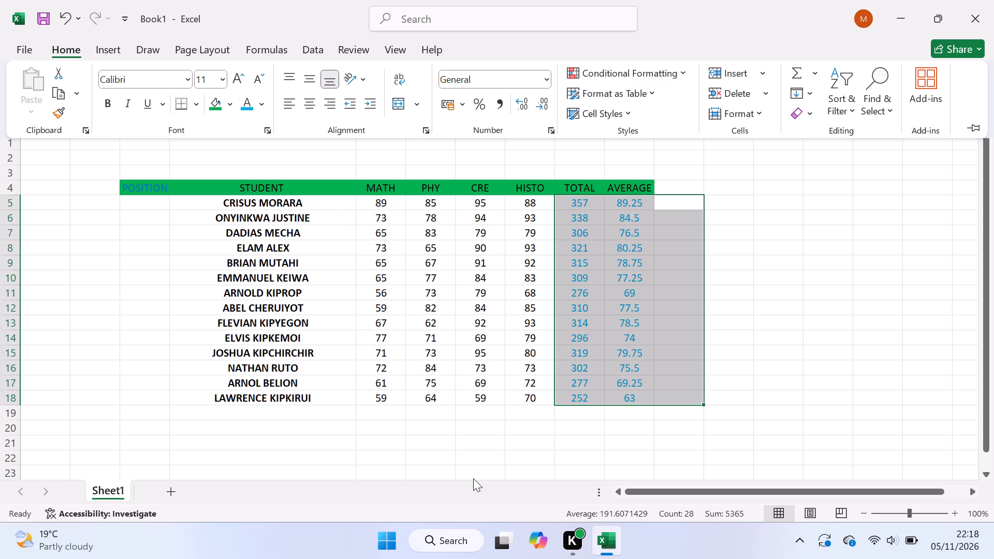
click(473, 478)
click(503, 459)
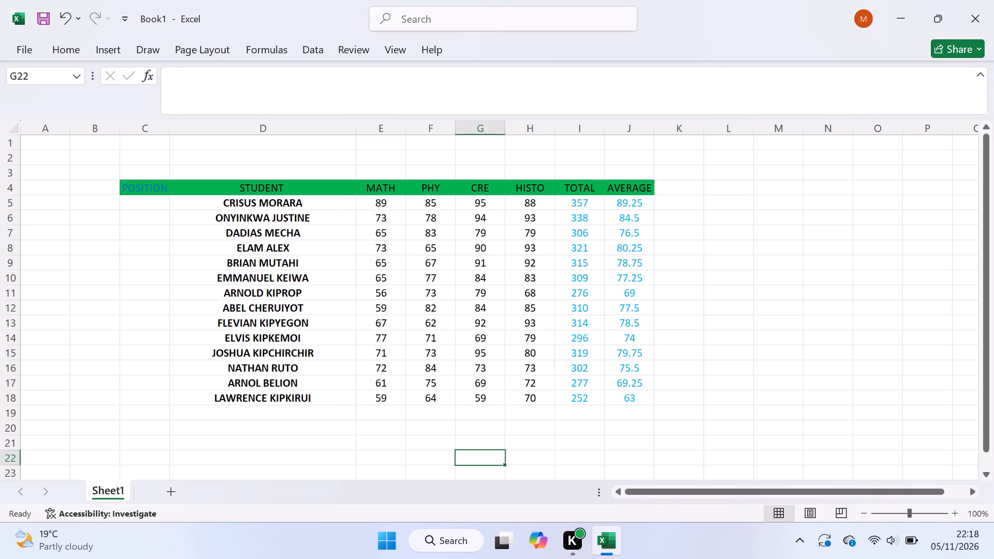
Apply the same light blue font colour to the MATH to HISTO marks in E5:H18.
drag(547, 202, 423, 405)
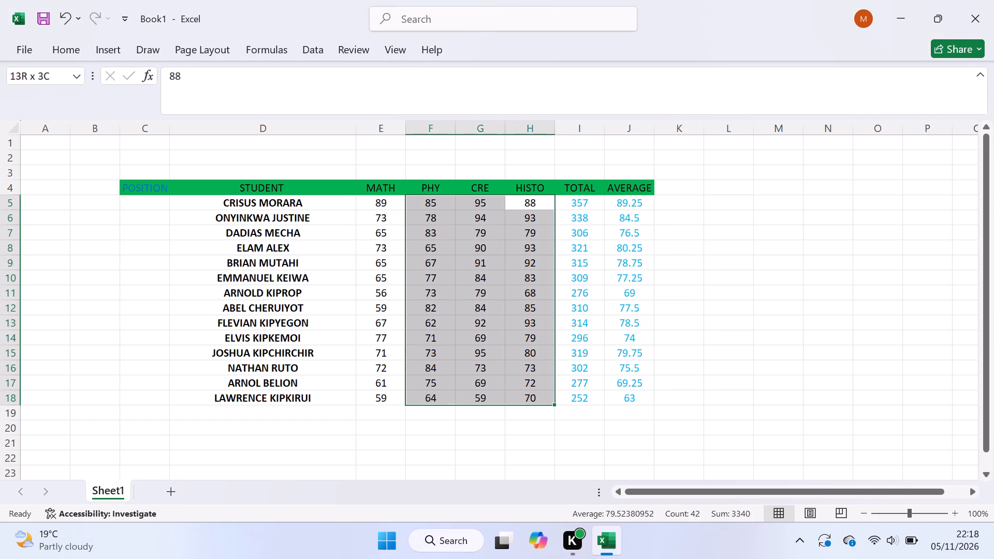
drag(423, 405, 399, 391)
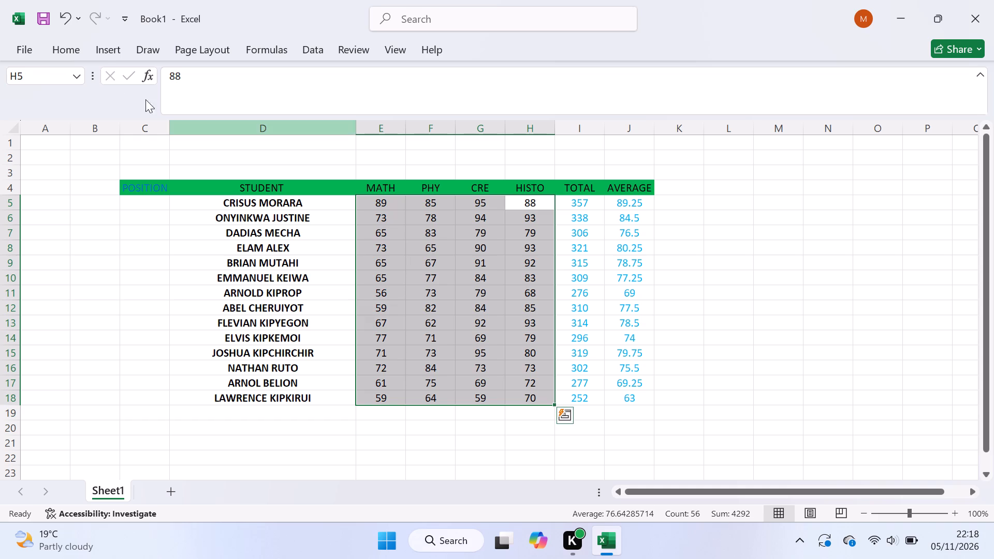
click(71, 44)
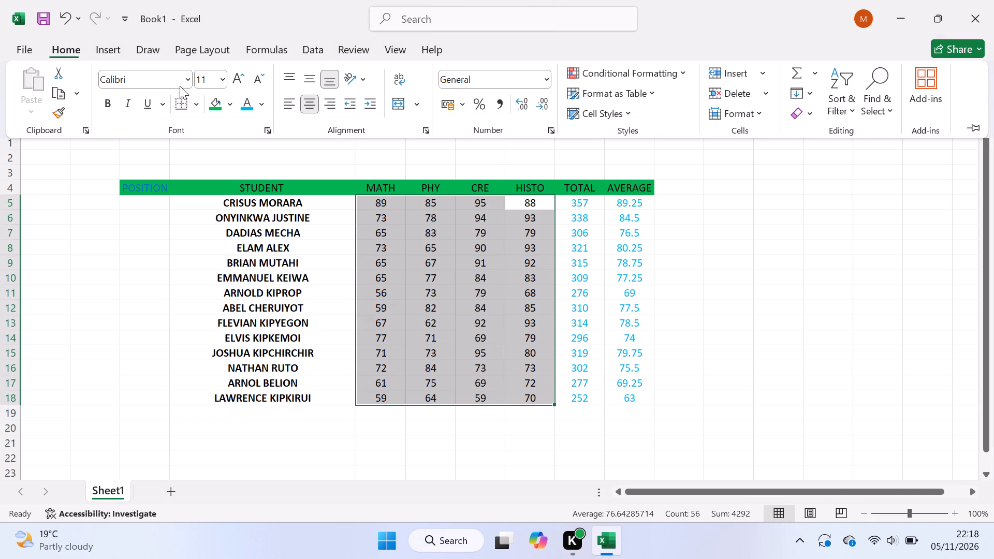
click(256, 107)
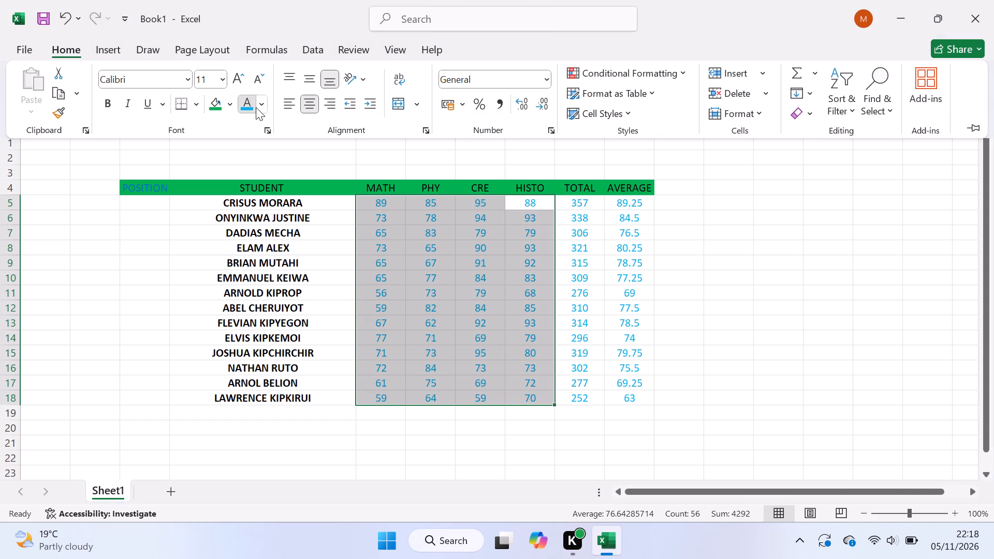
click(788, 259)
click(788, 259)
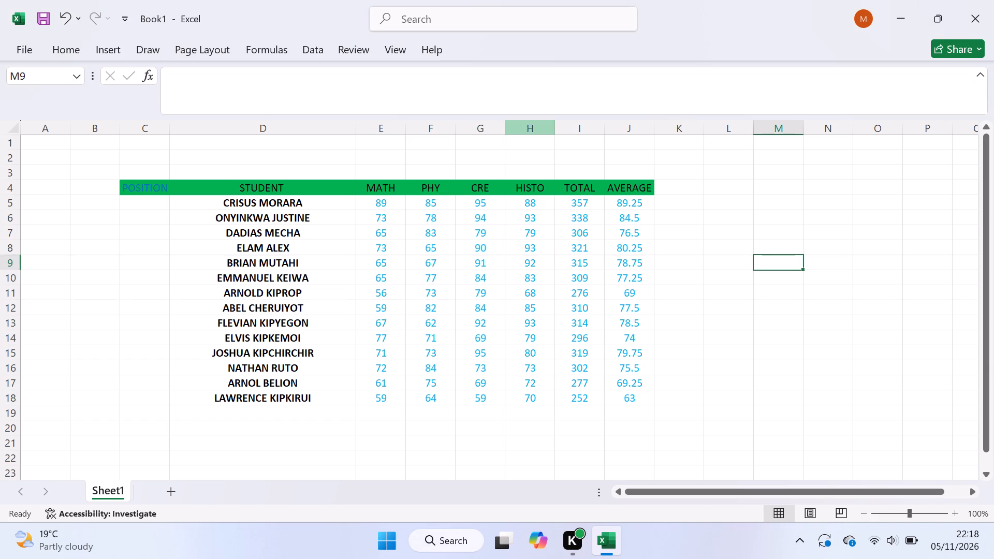
Try to turn on the Filter with the empty cell M9 selected outside the marks table.
click(70, 40)
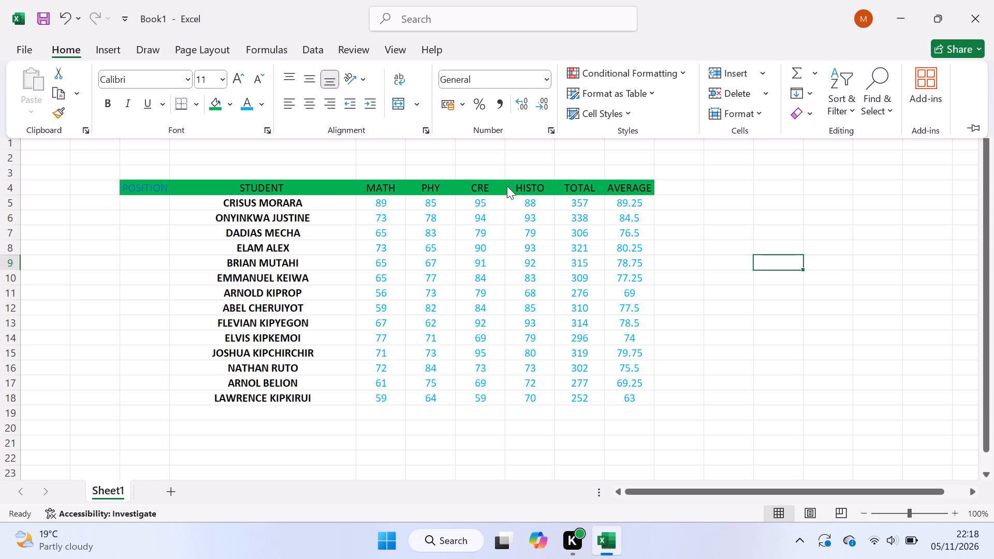
click(845, 78)
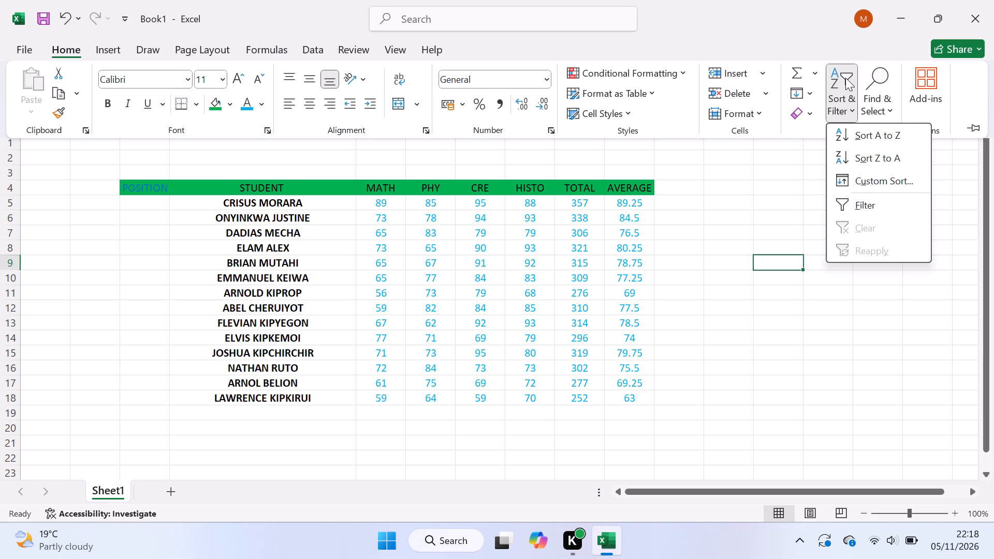
click(857, 196)
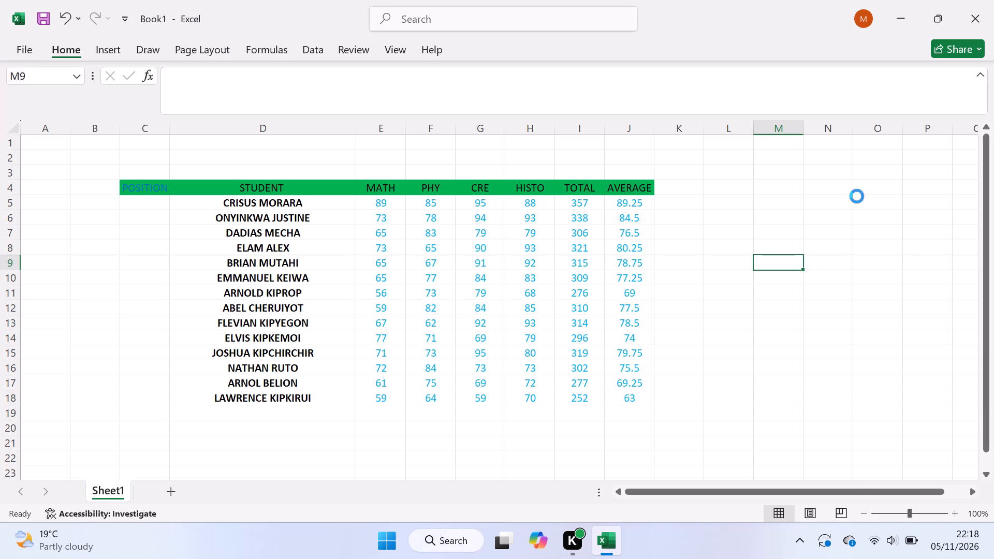
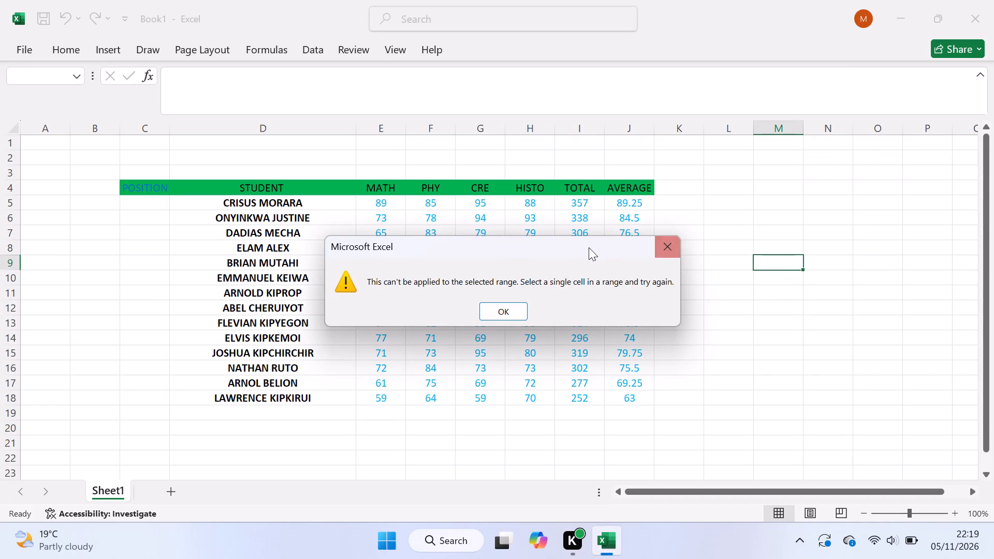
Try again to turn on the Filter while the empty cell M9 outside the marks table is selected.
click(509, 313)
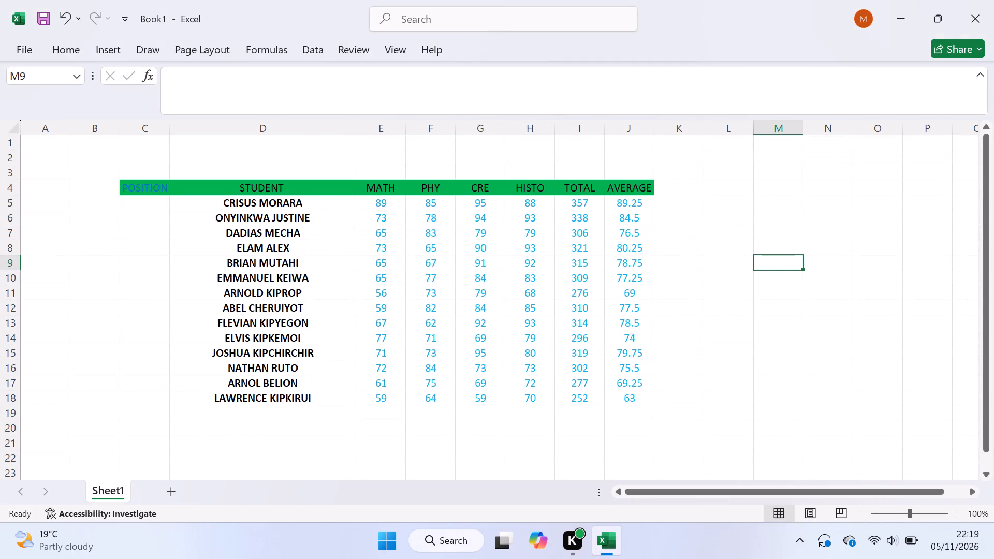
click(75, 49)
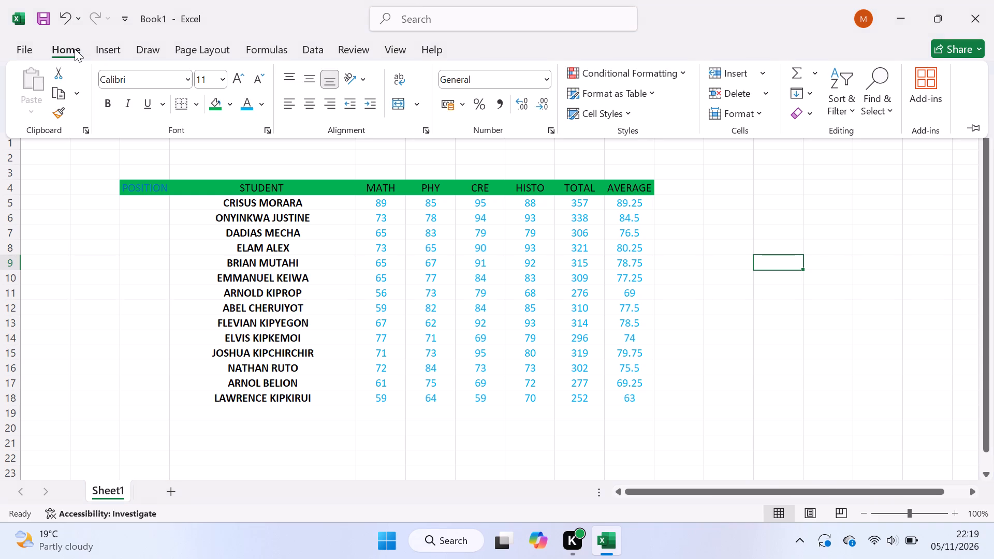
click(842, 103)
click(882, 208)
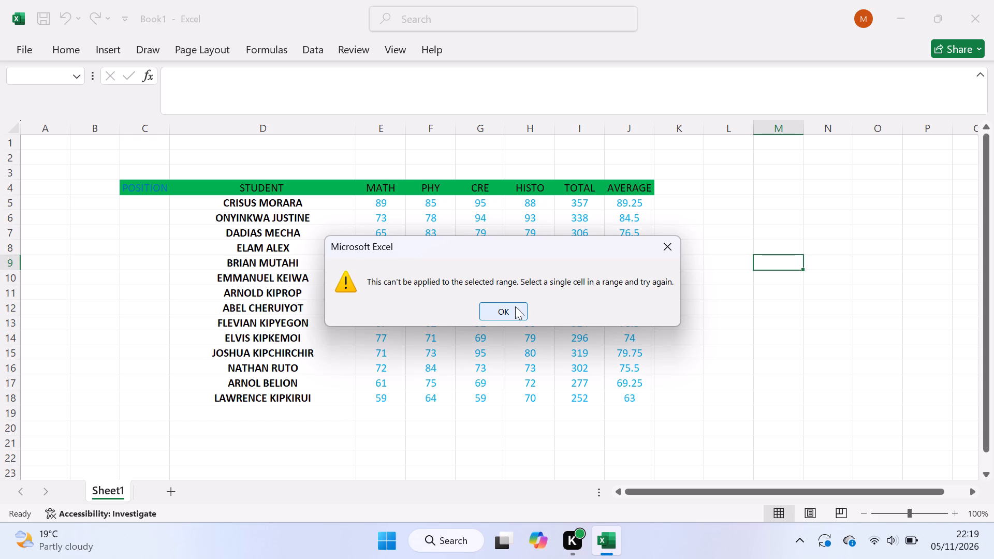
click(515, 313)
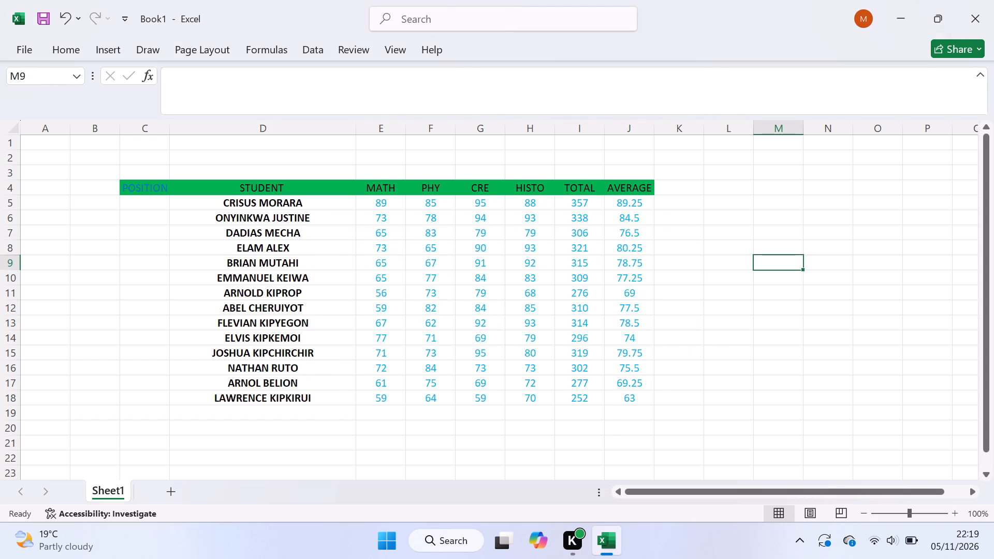
Turn on the Filter from the TOTAL header cell I4 and sort the marks table by TOTAL from largest to smallest.
click(386, 189)
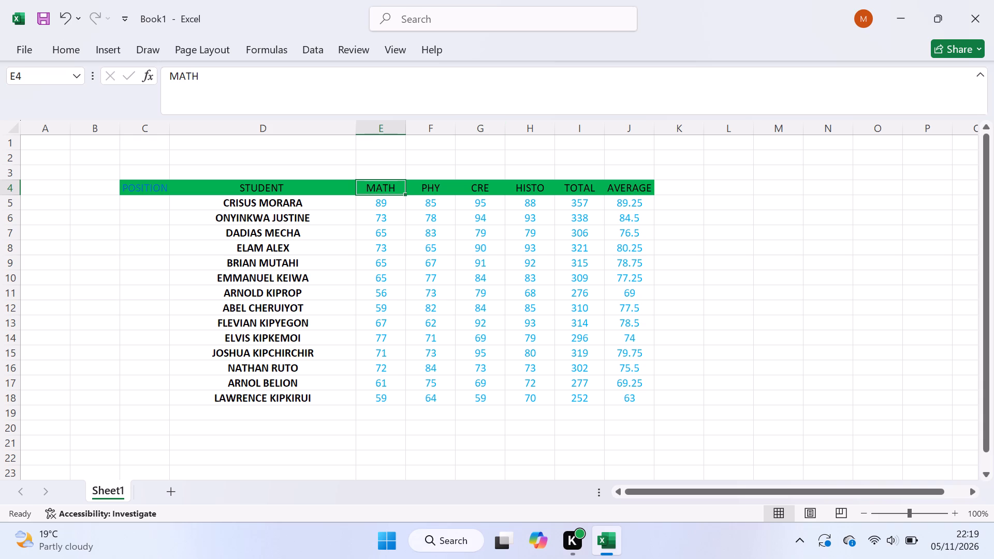
click(585, 190)
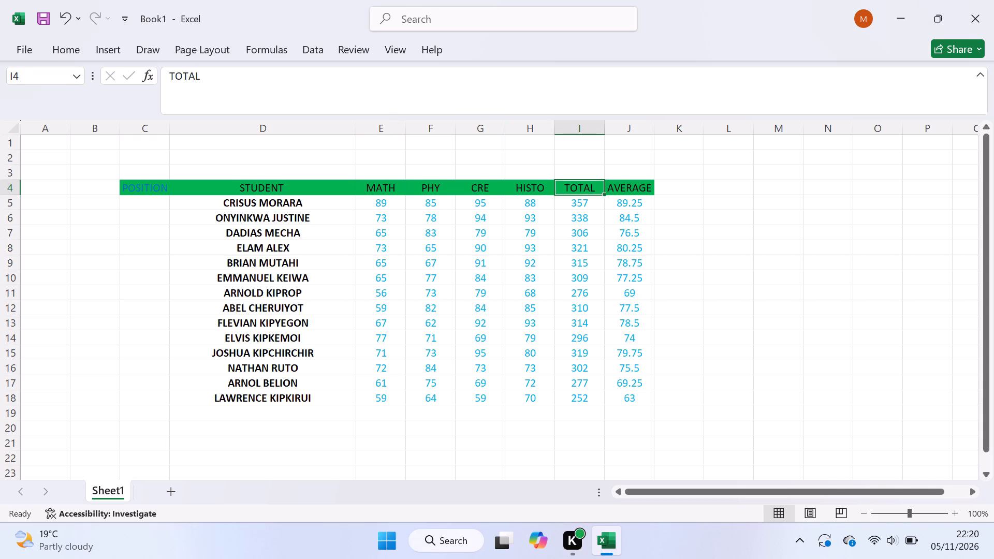
click(53, 47)
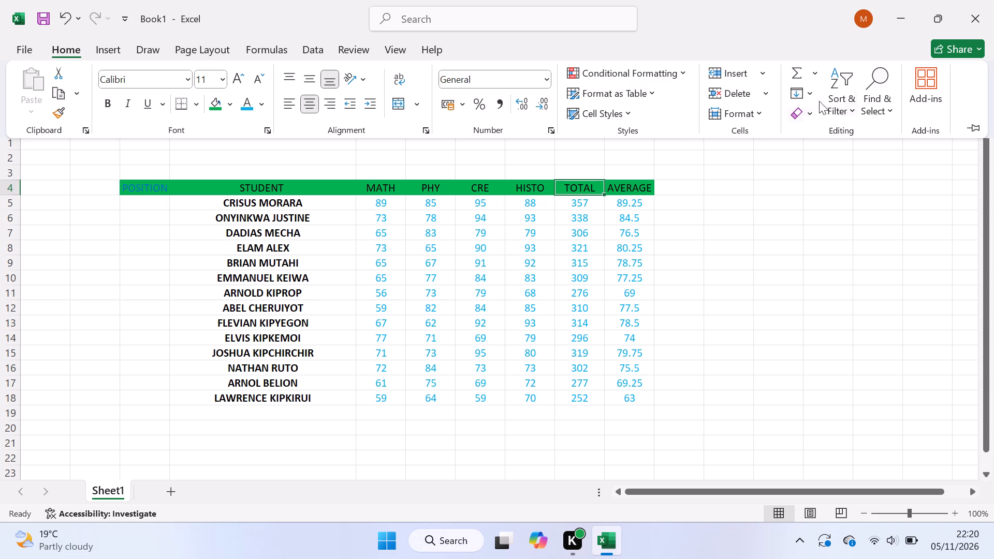
click(836, 81)
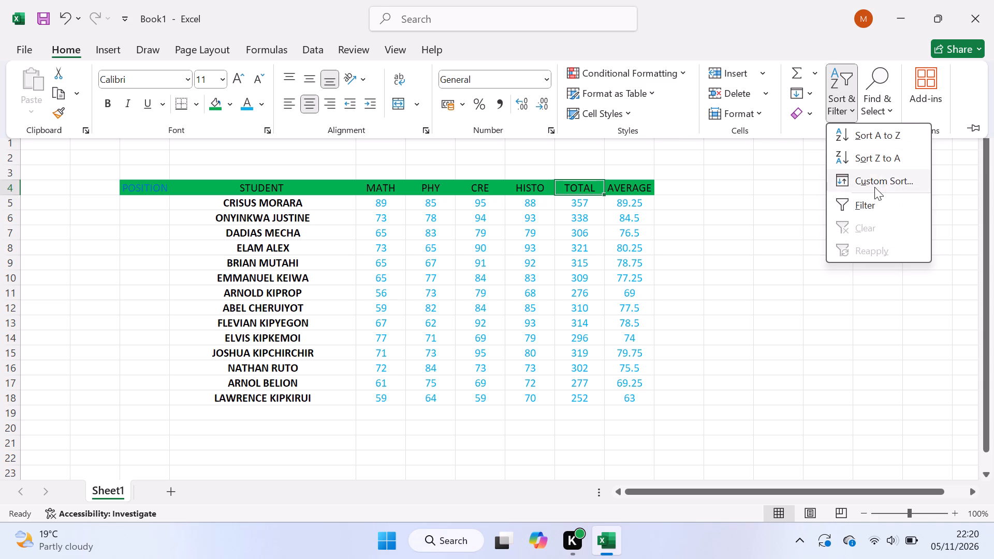
click(868, 197)
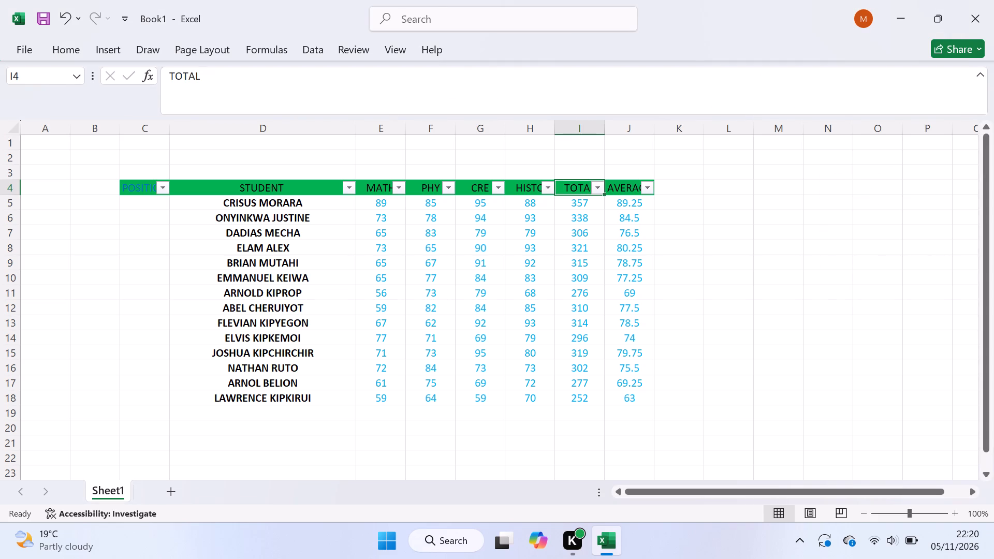
click(597, 185)
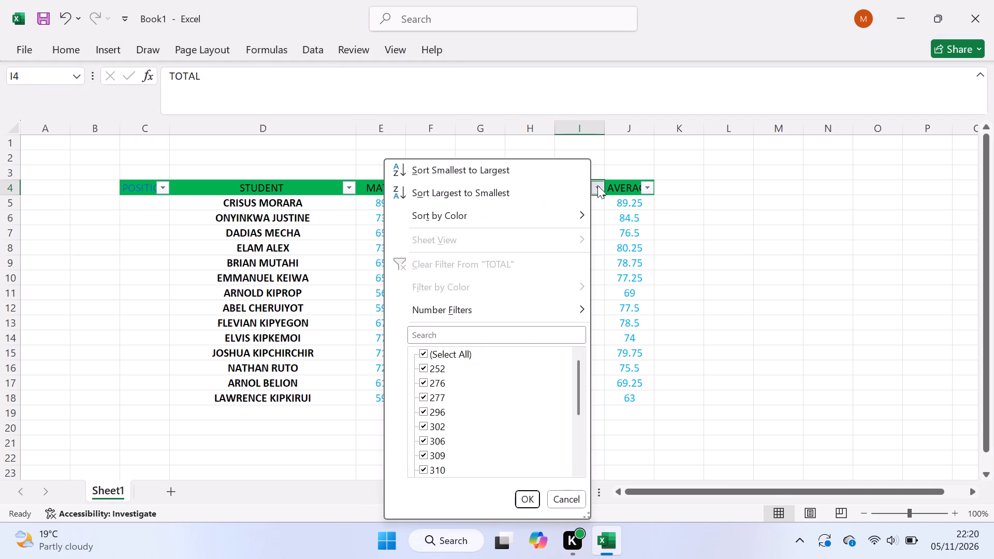
click(472, 193)
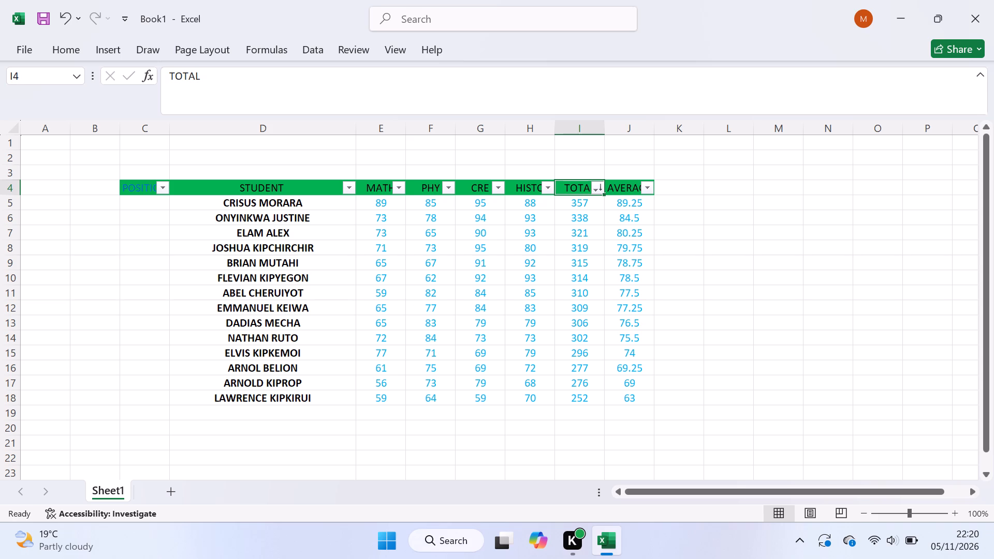
Enter 1 in C5 and fill the POSITION column down with a linear series, step value 1 and stop value 14.
click(148, 203)
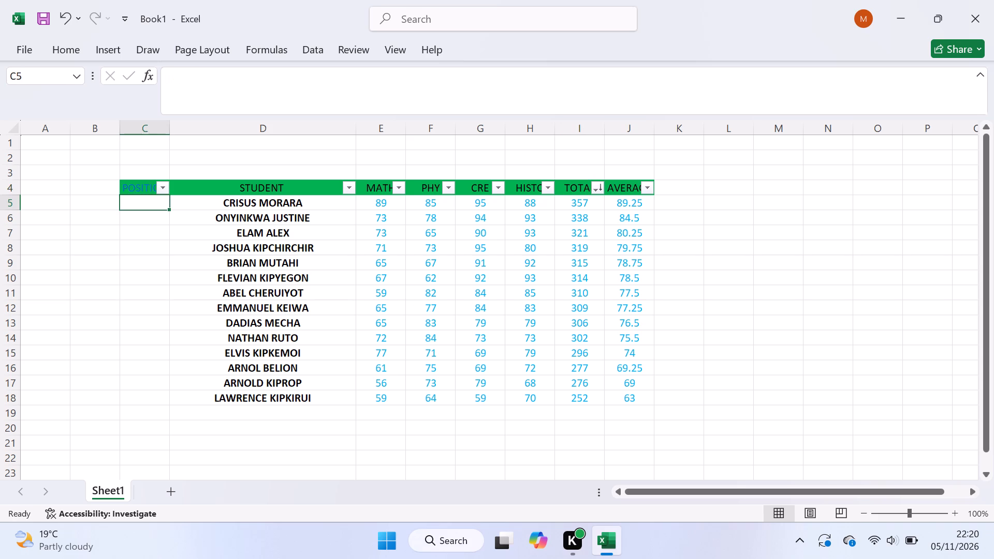
key(1)
click(143, 215)
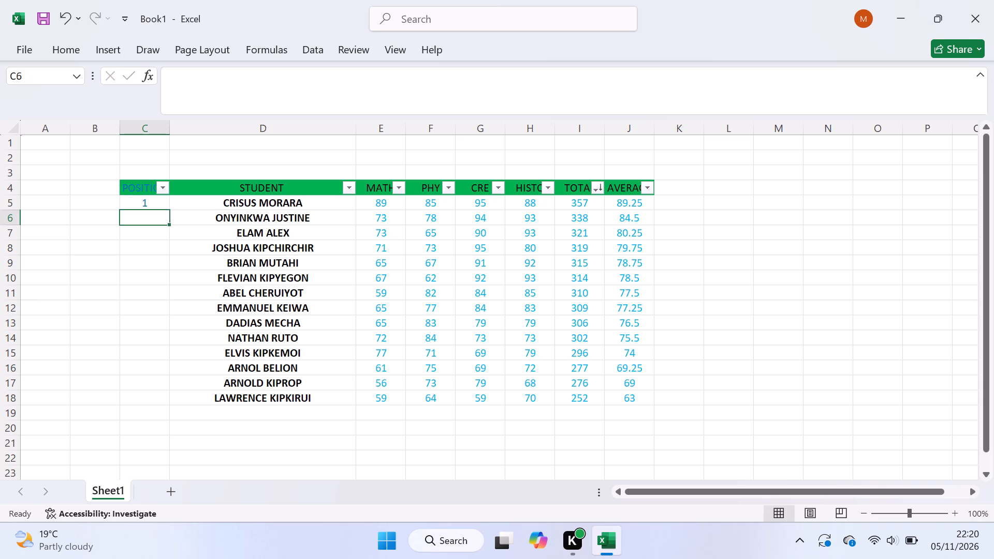
click(144, 201)
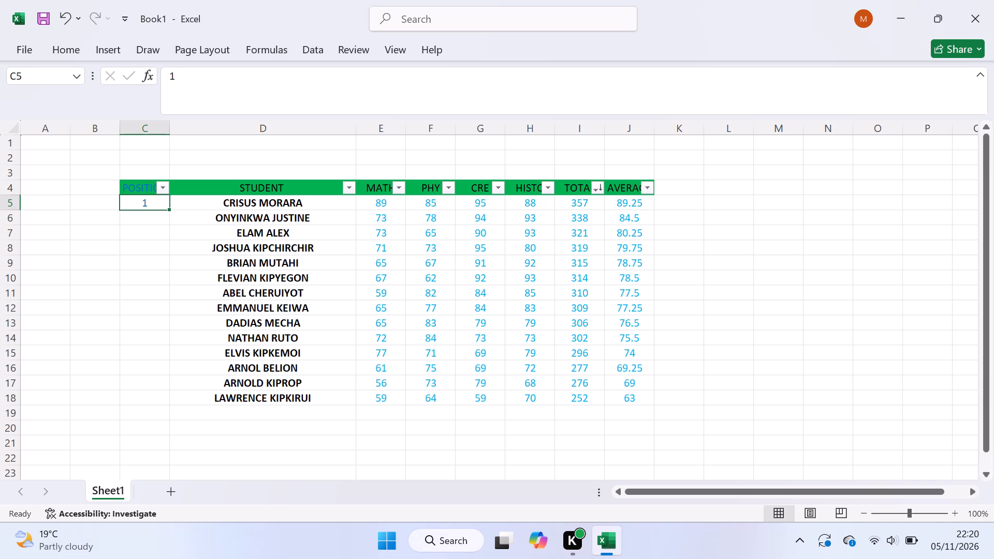
text(EIS)
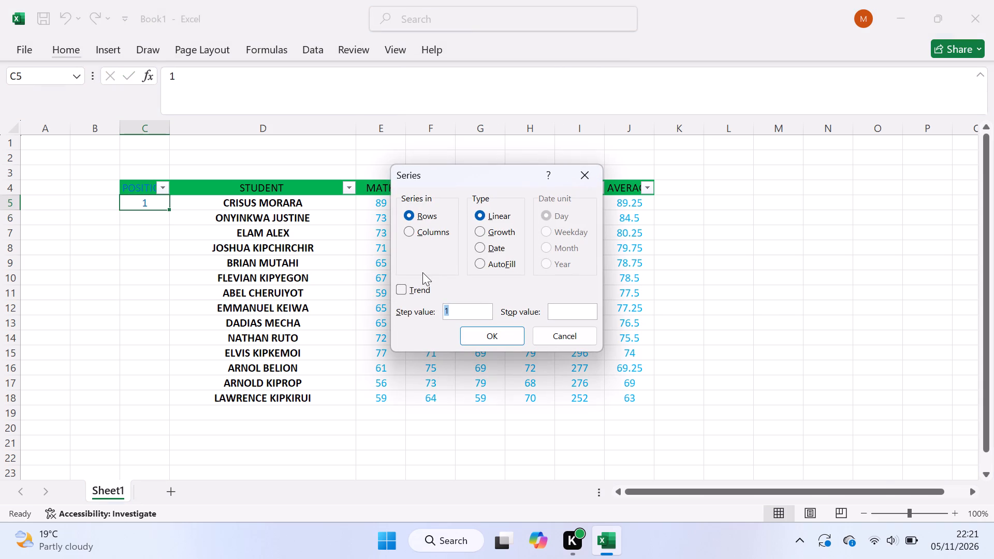
click(410, 234)
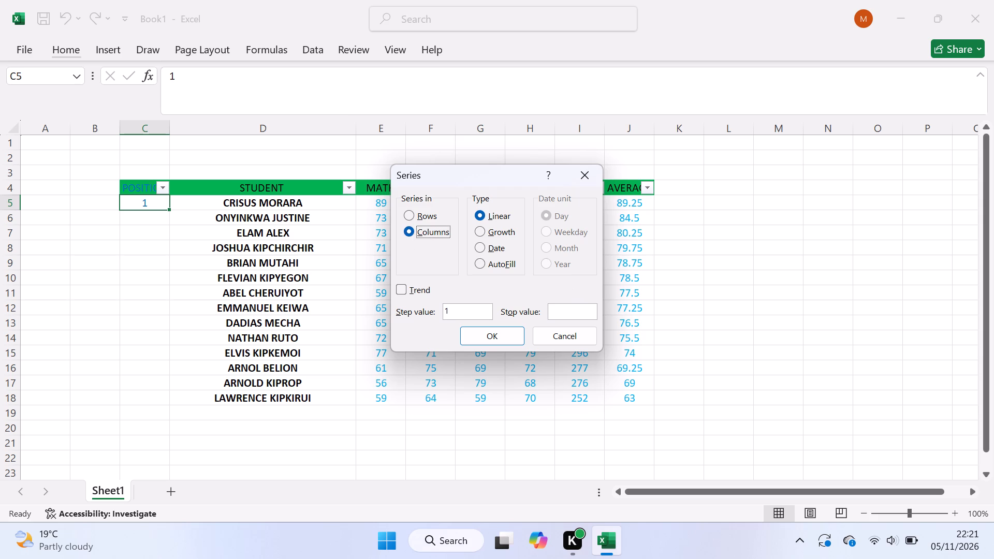
click(588, 310)
text(14)
click(514, 331)
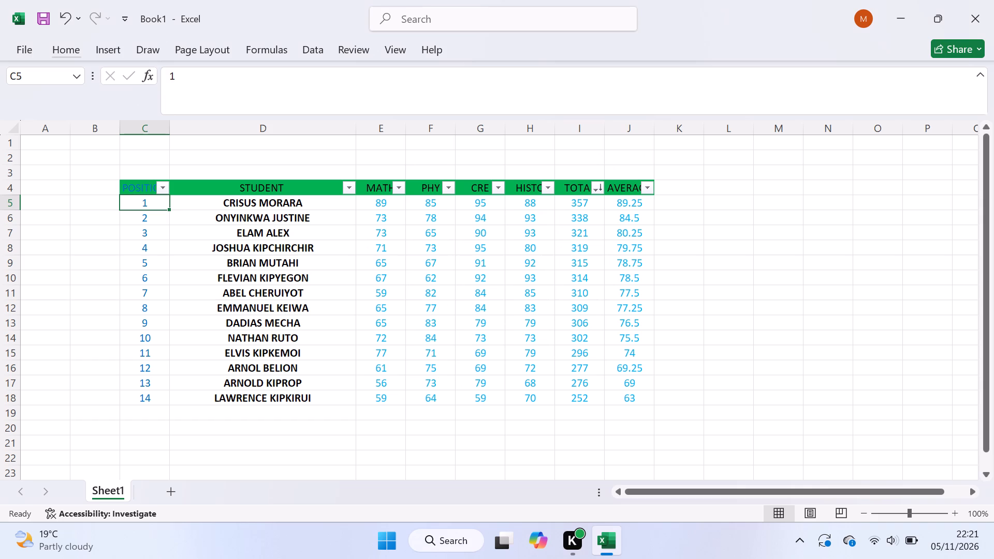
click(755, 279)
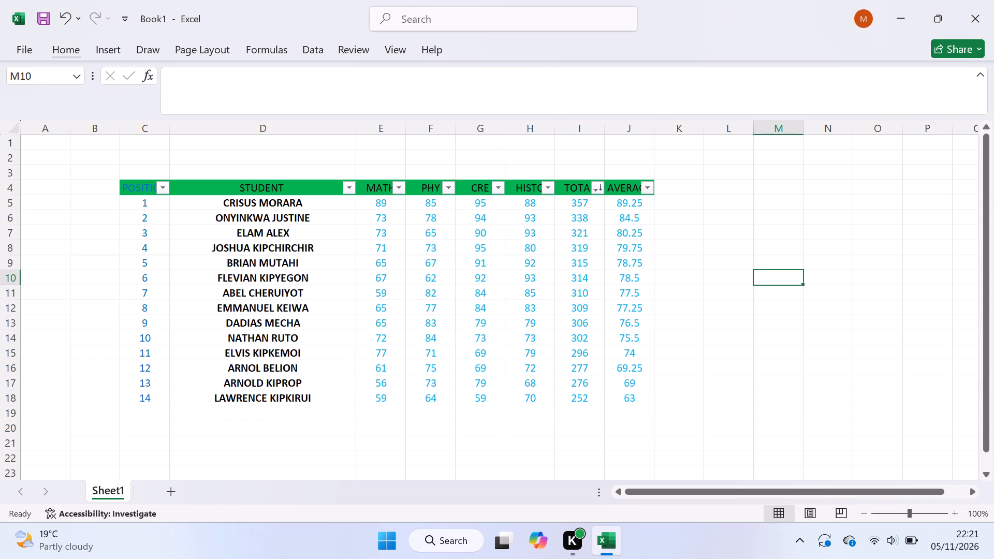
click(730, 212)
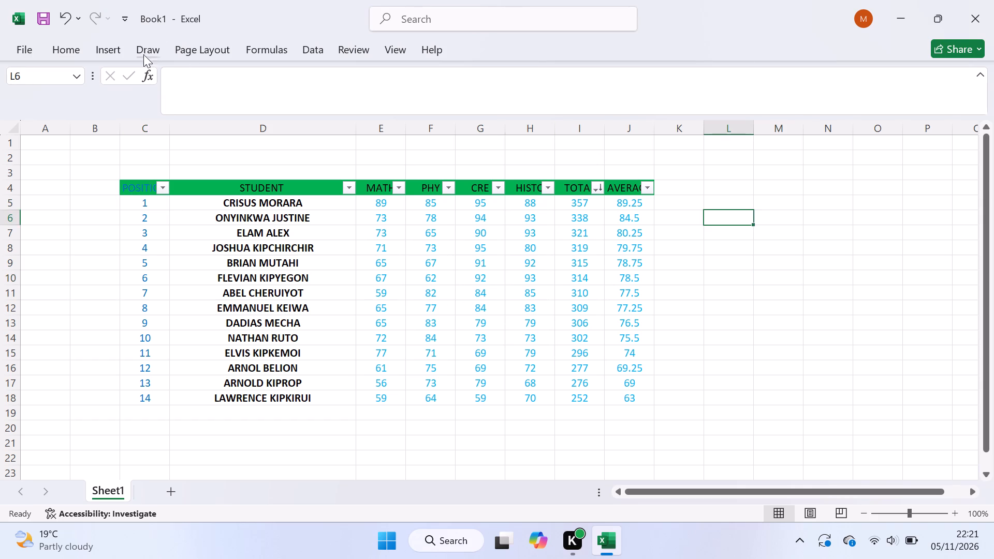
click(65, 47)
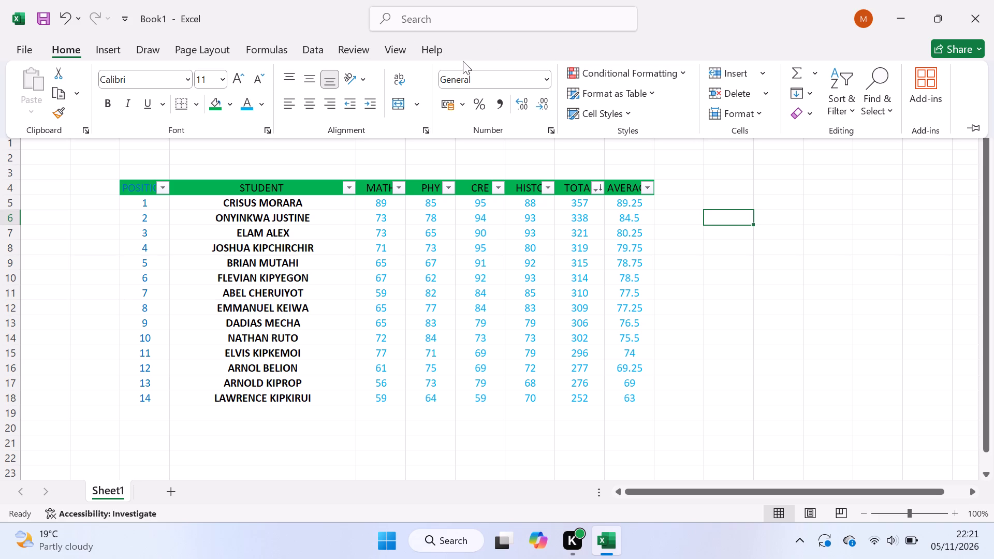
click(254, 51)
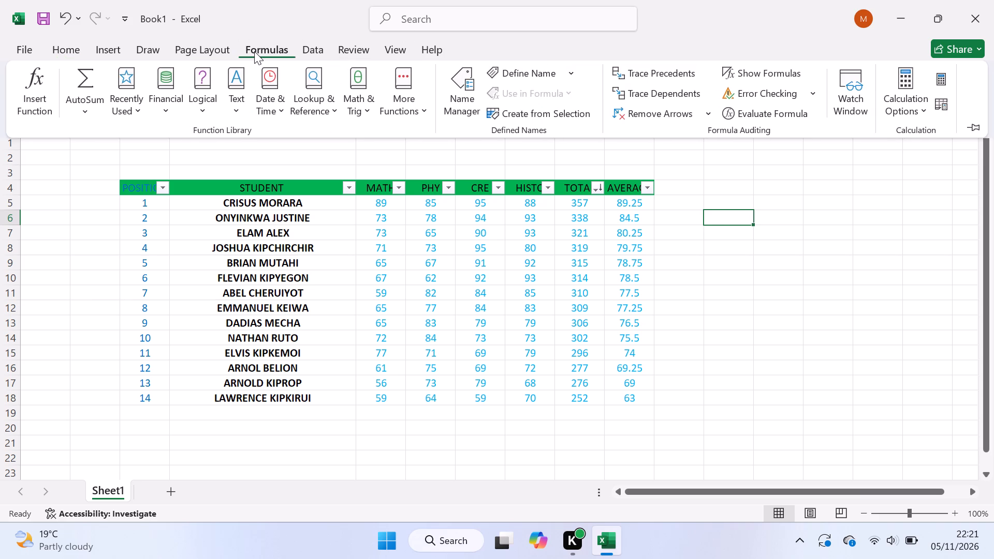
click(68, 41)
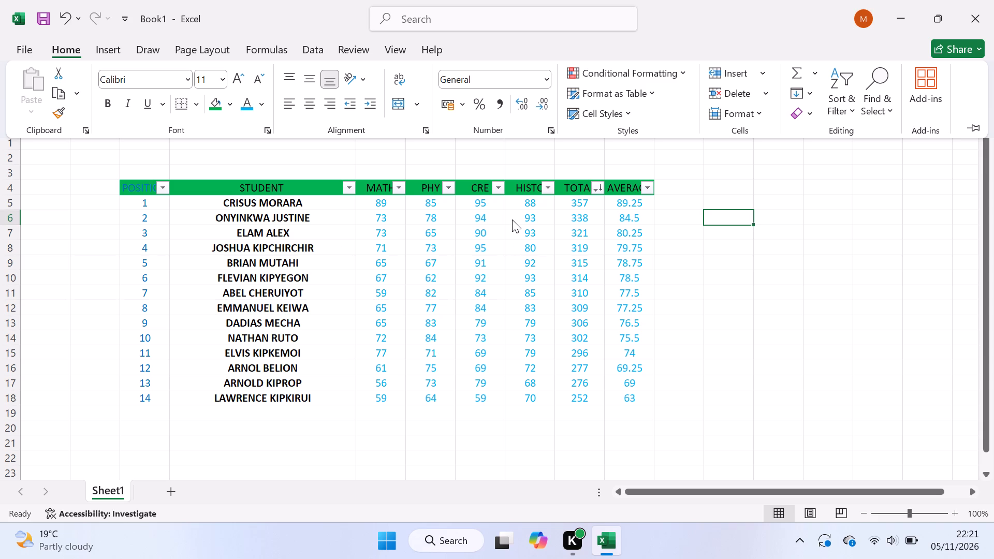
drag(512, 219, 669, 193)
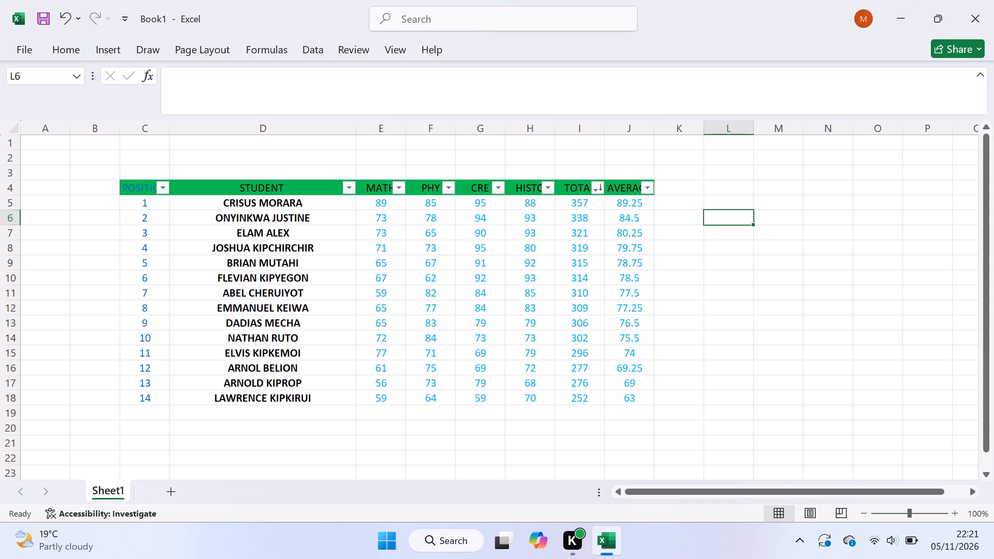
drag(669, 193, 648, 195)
Apply the 60% - Accent2 cell style to the AVERAGE header in J4.
click(648, 195)
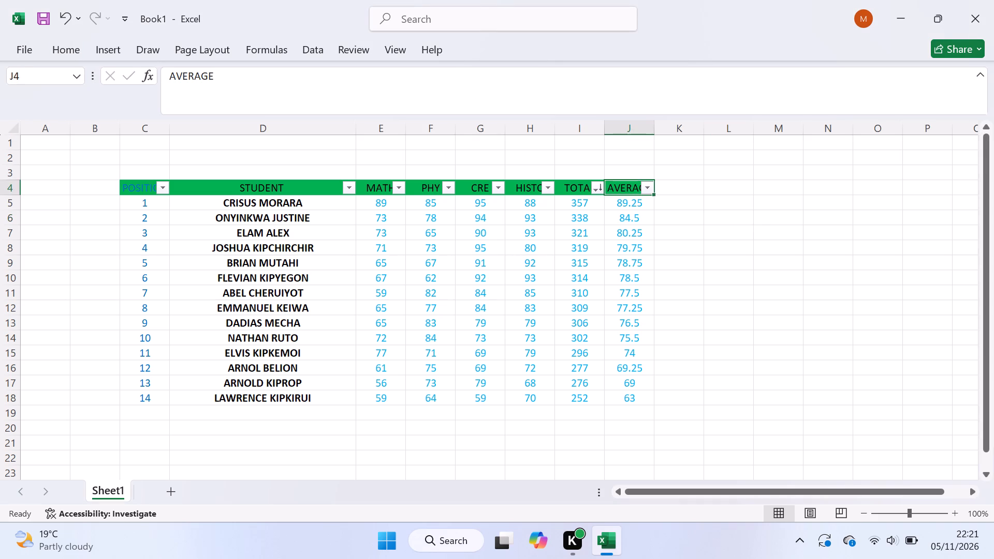
click(208, 38)
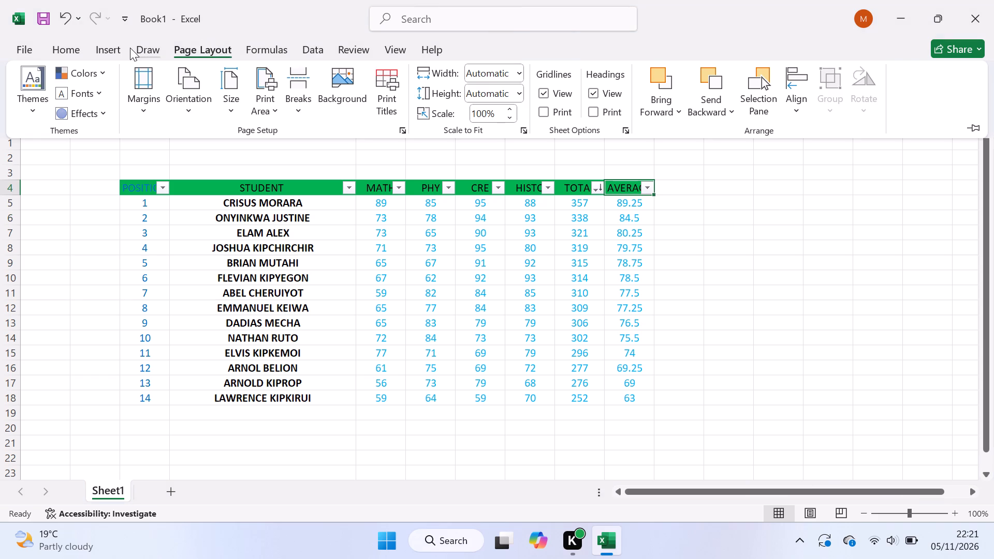
click(130, 48)
click(92, 42)
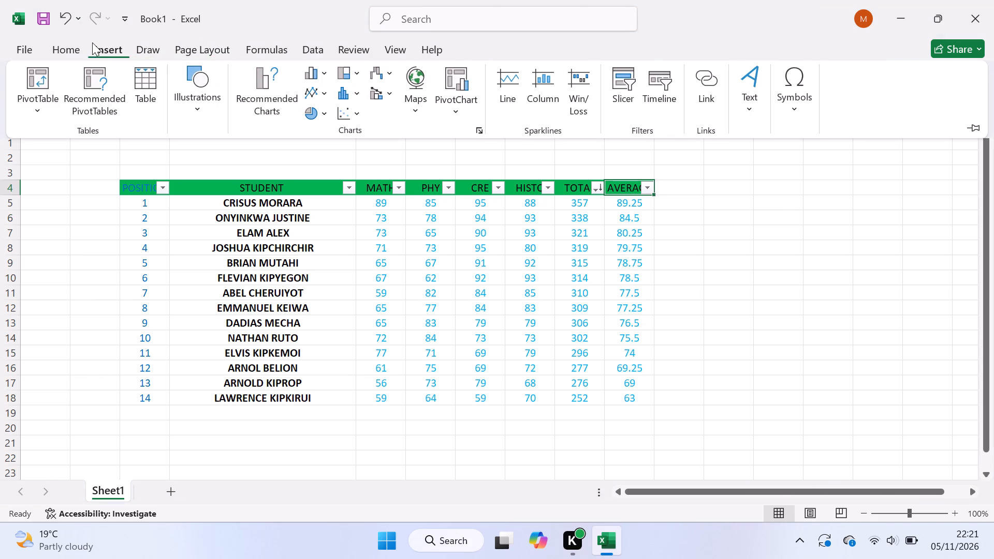
click(65, 44)
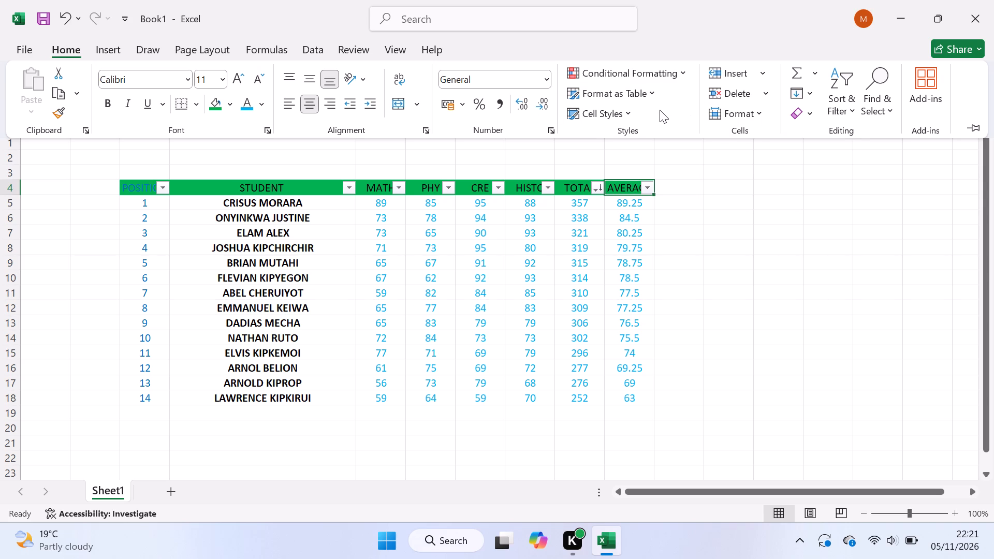
click(630, 112)
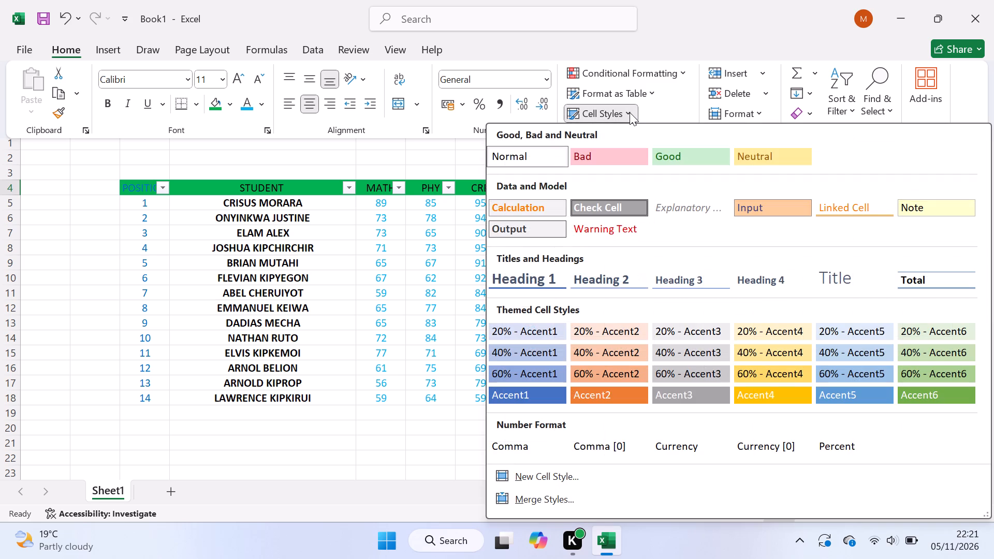
click(619, 367)
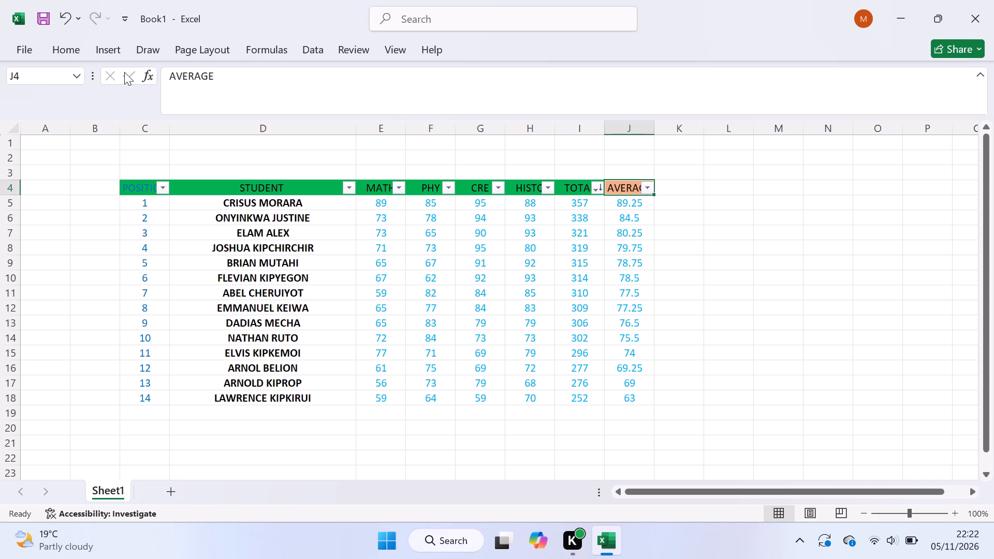
Turn off the Filter so the header row of the marks table has no filter arrows.
click(62, 47)
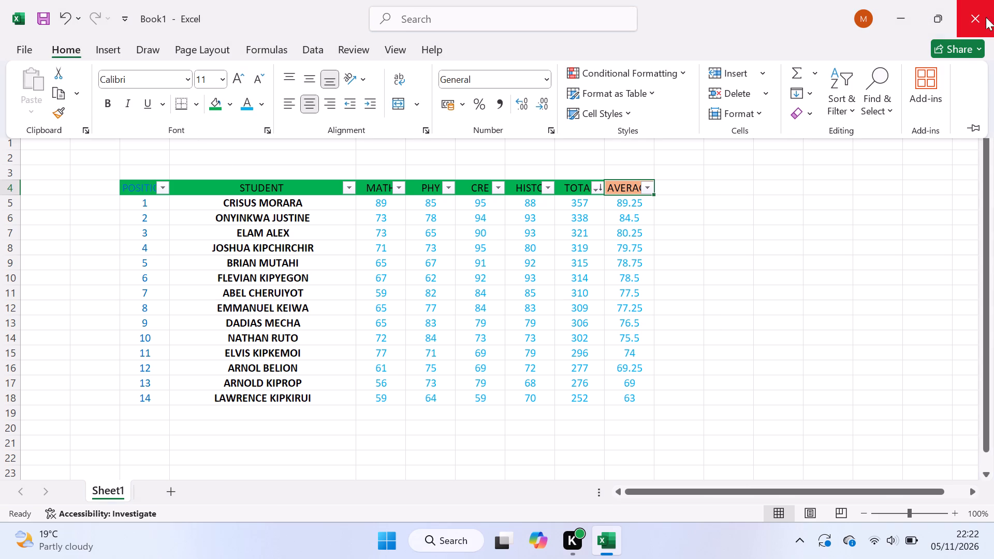
click(836, 84)
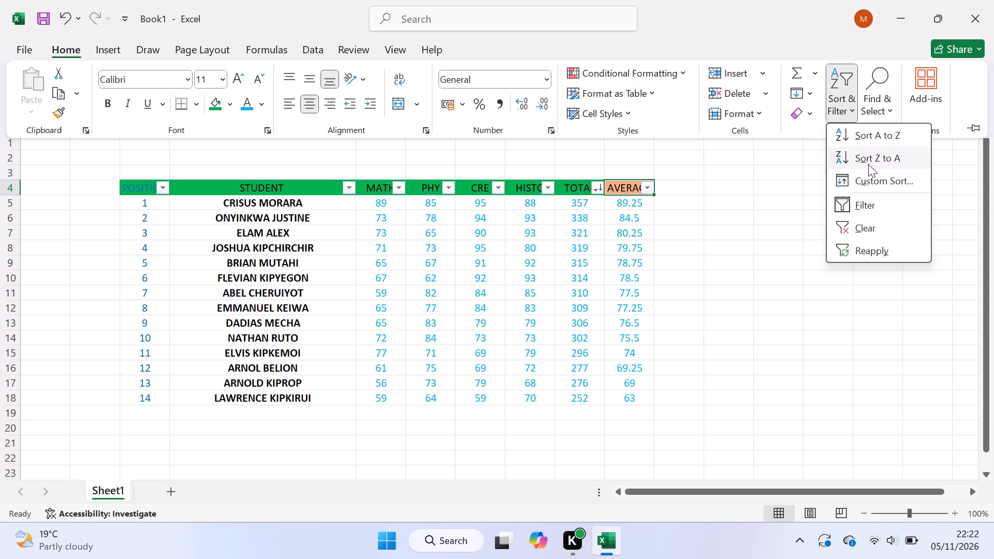
click(882, 198)
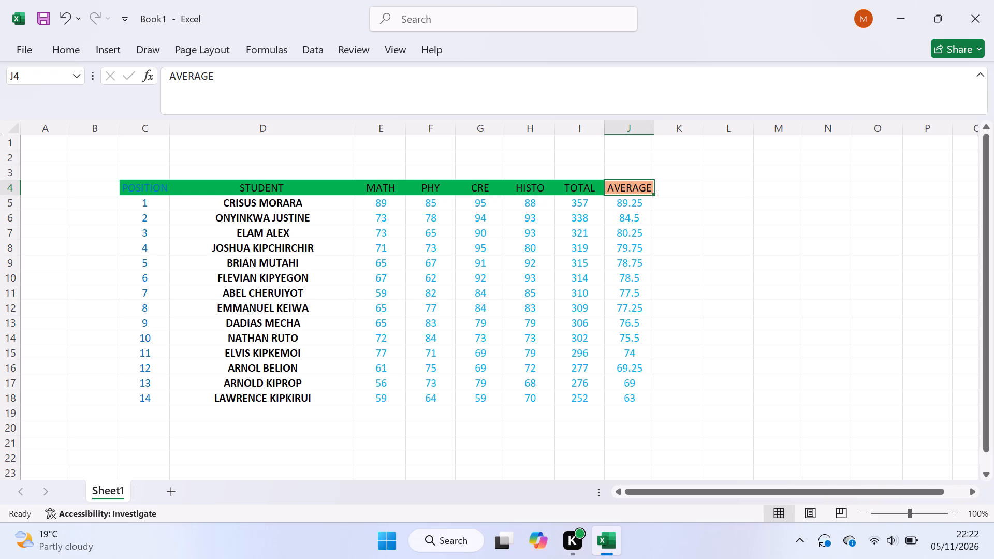
click(661, 205)
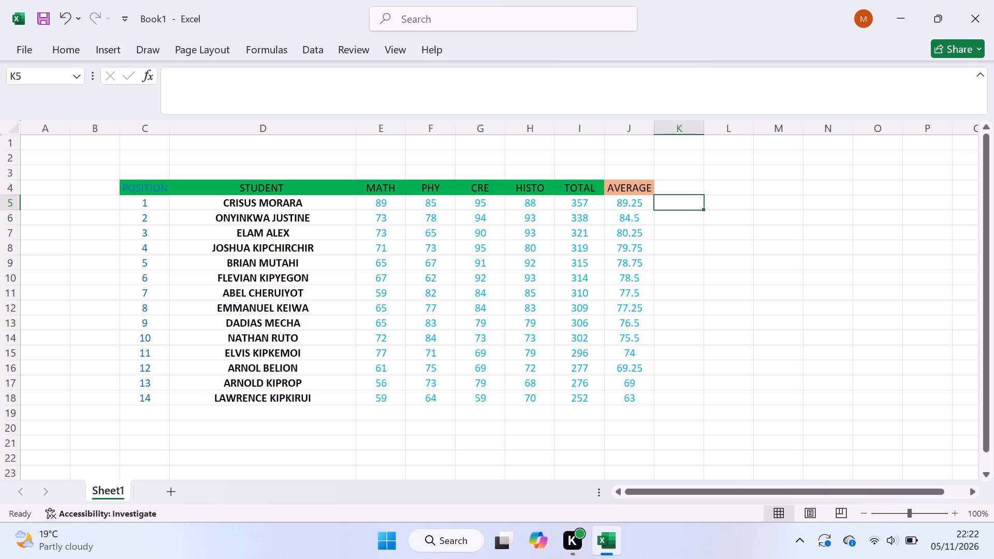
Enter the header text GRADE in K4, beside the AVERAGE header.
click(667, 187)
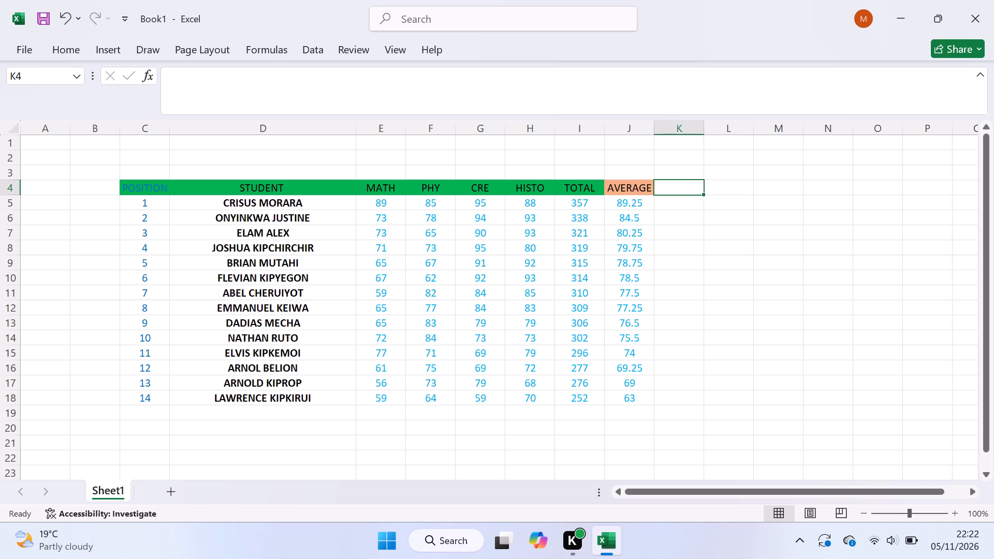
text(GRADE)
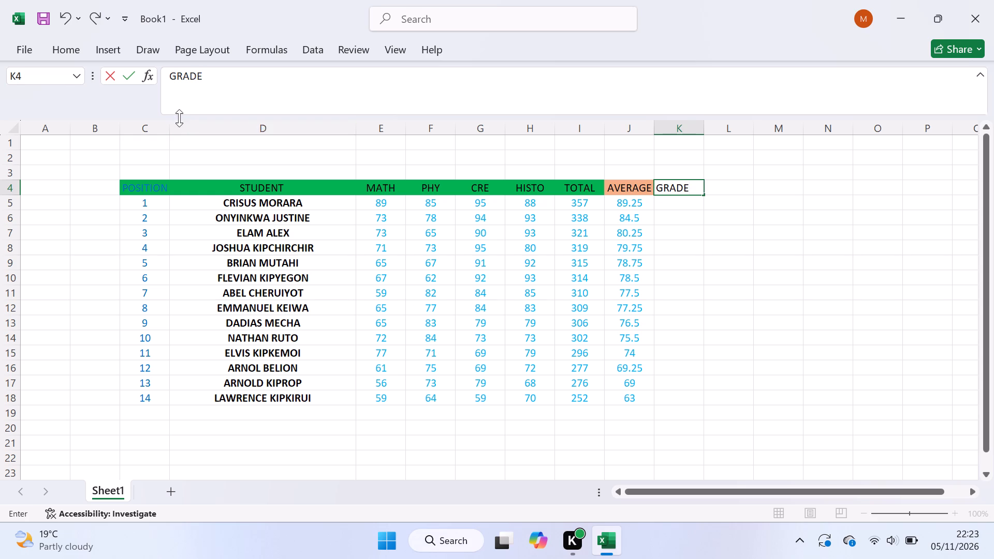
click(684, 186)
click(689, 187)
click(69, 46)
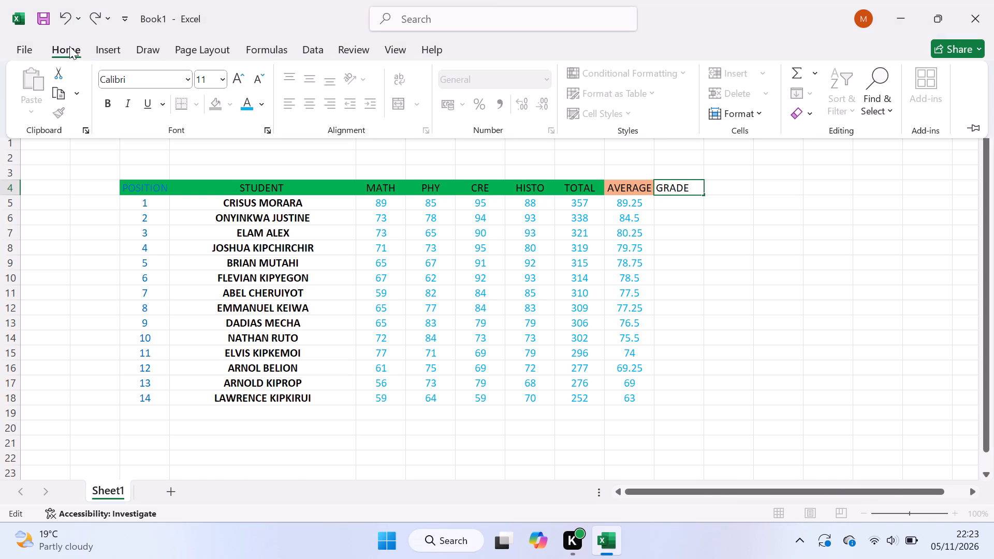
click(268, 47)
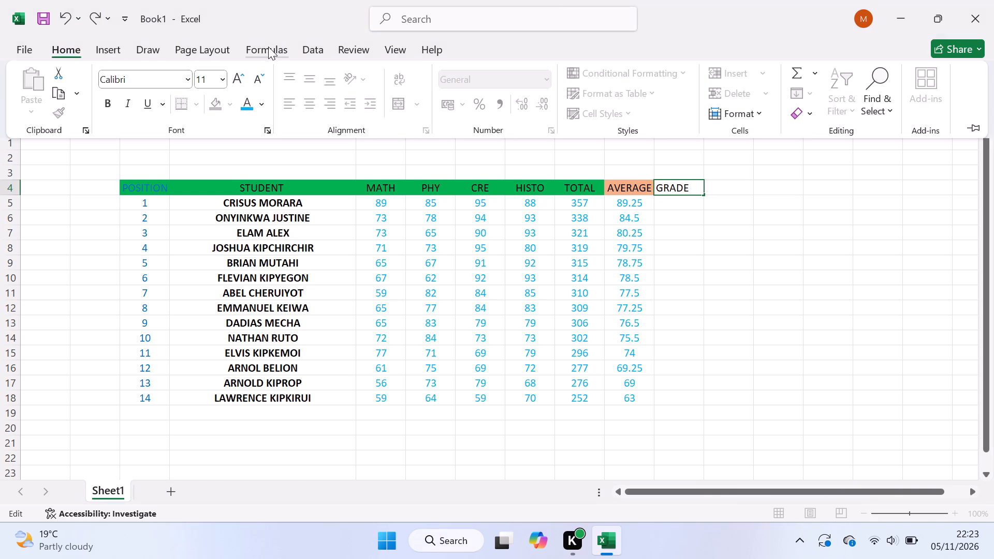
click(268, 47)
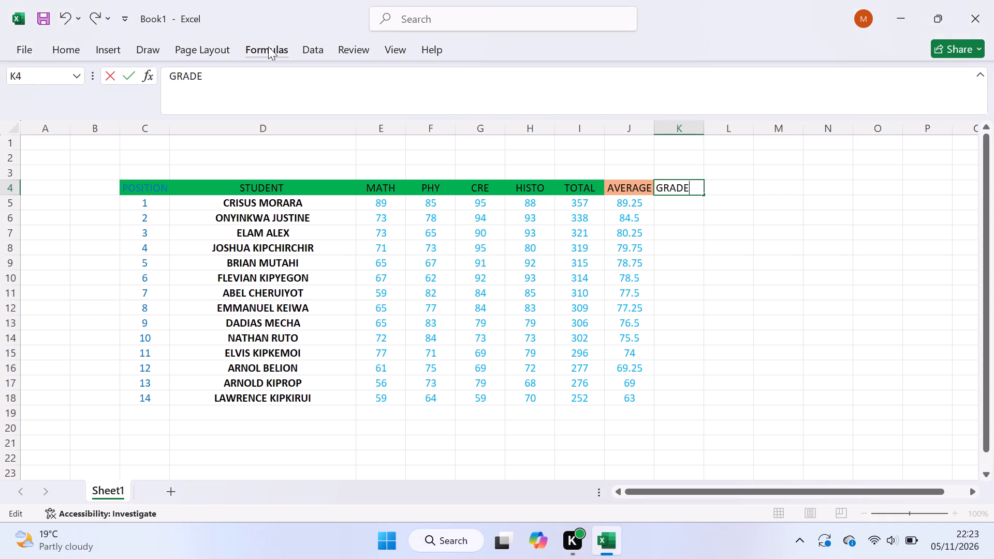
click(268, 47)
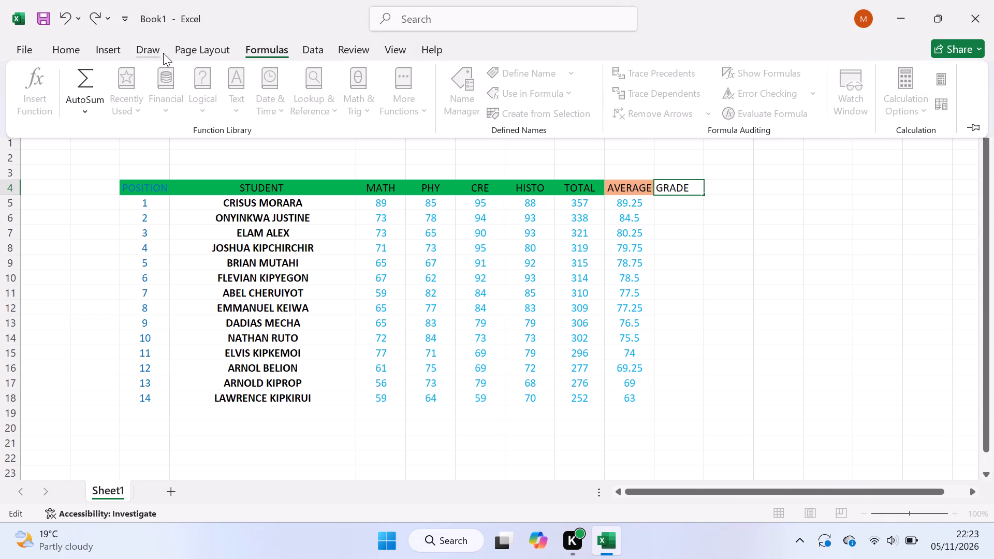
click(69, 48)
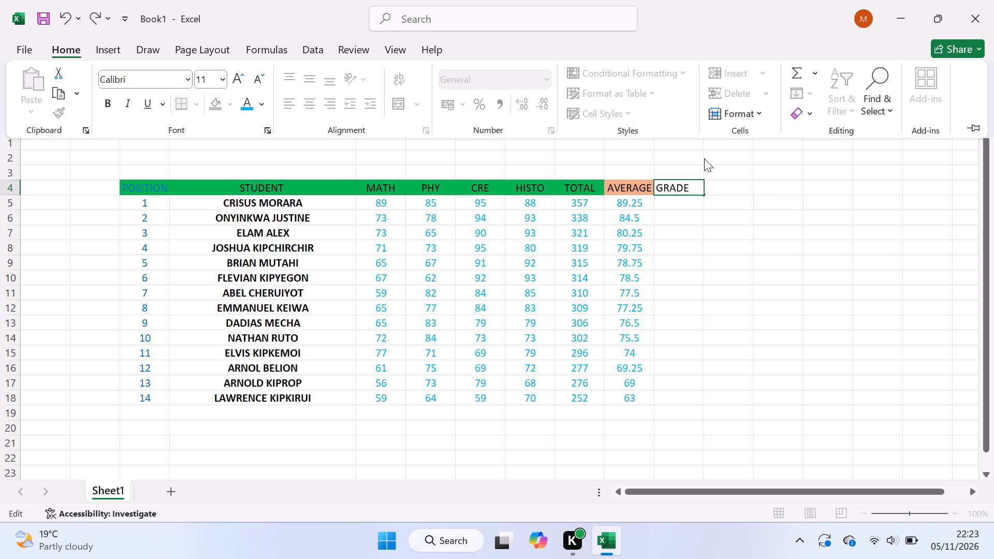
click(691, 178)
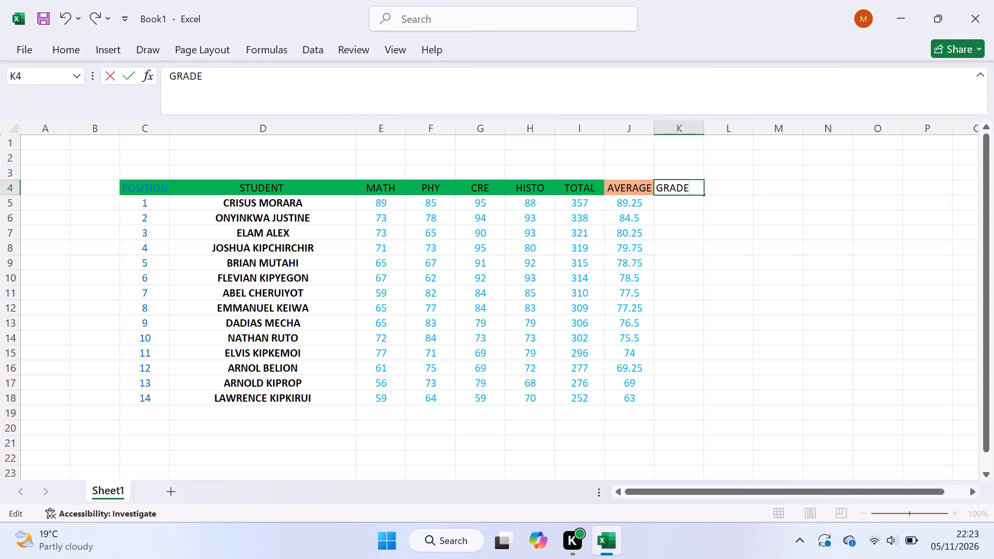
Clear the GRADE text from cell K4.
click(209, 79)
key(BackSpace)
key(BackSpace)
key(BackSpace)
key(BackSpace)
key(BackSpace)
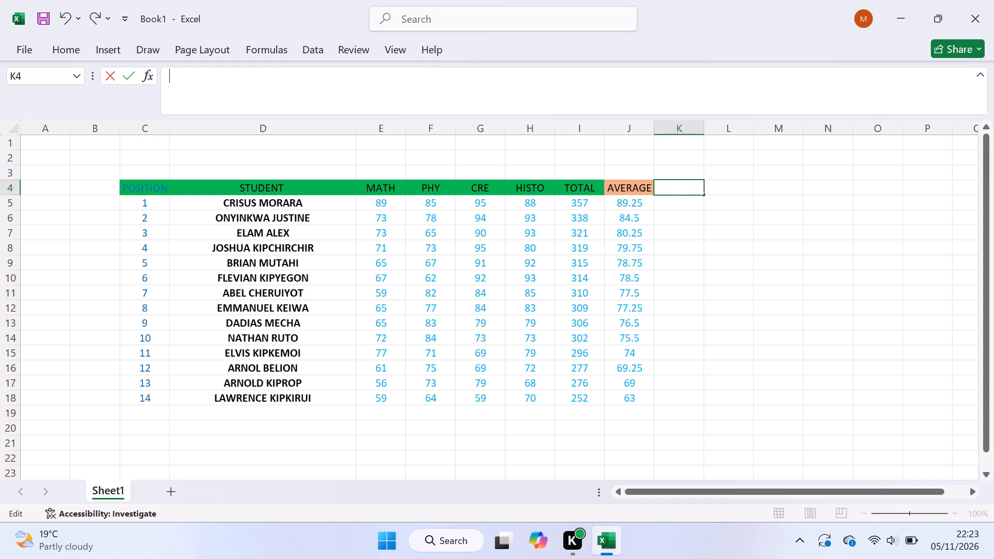
Start an IF formula in K4 that tests J>80 and gives "A" when true: =IF(J>80,"A".
key(equal)
key(i)
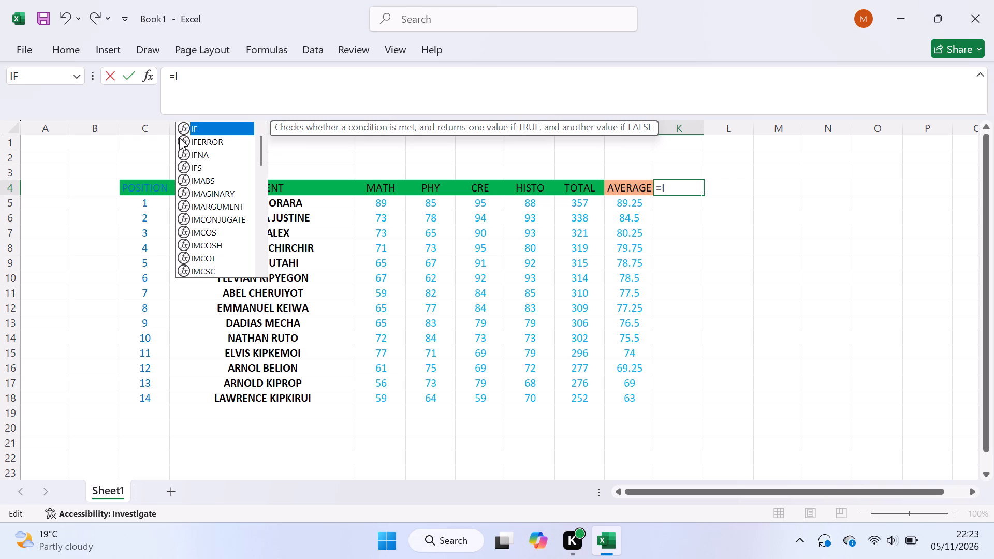
key(f)
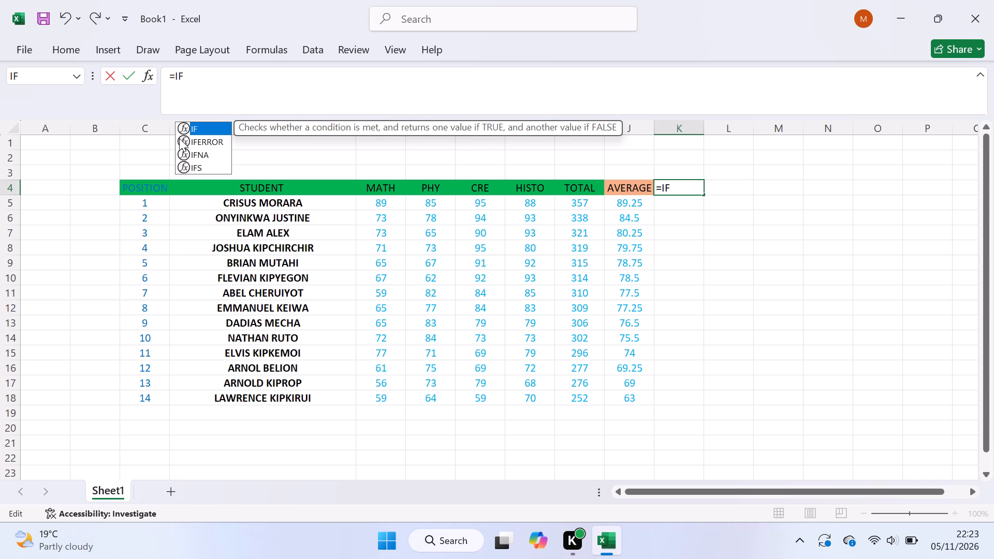
click(198, 126)
key(shift+parenleft)
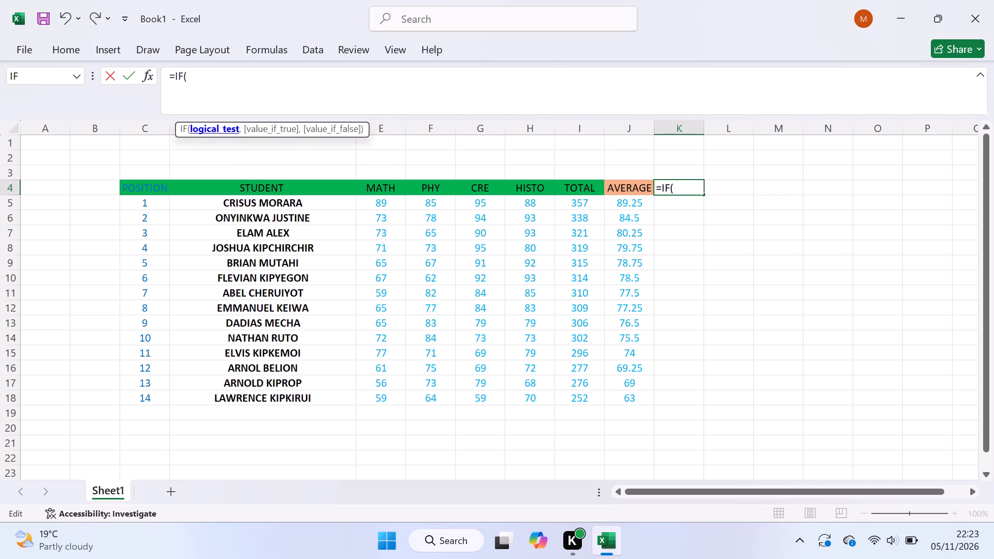
key(k)
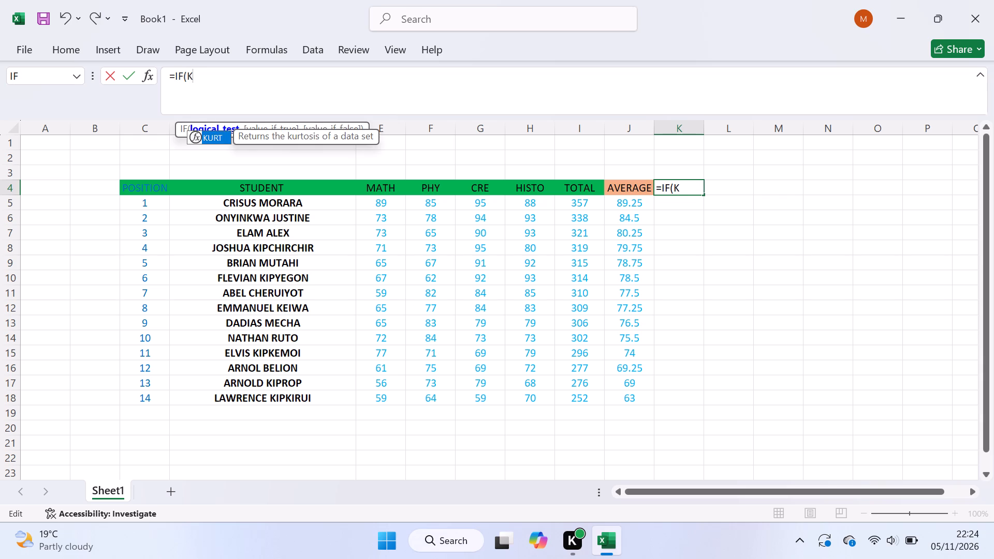
key(BackSpace)
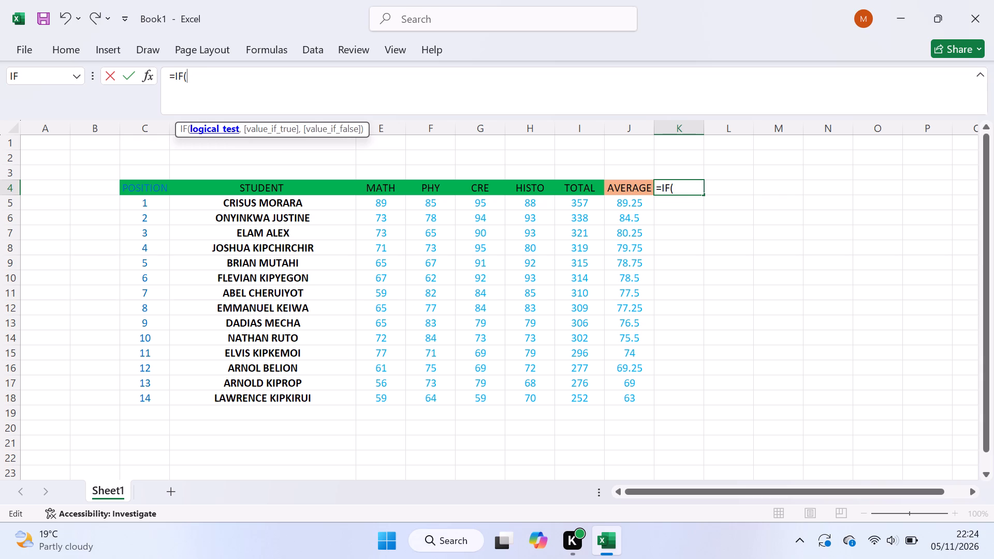
key(j)
key(shift+greater)
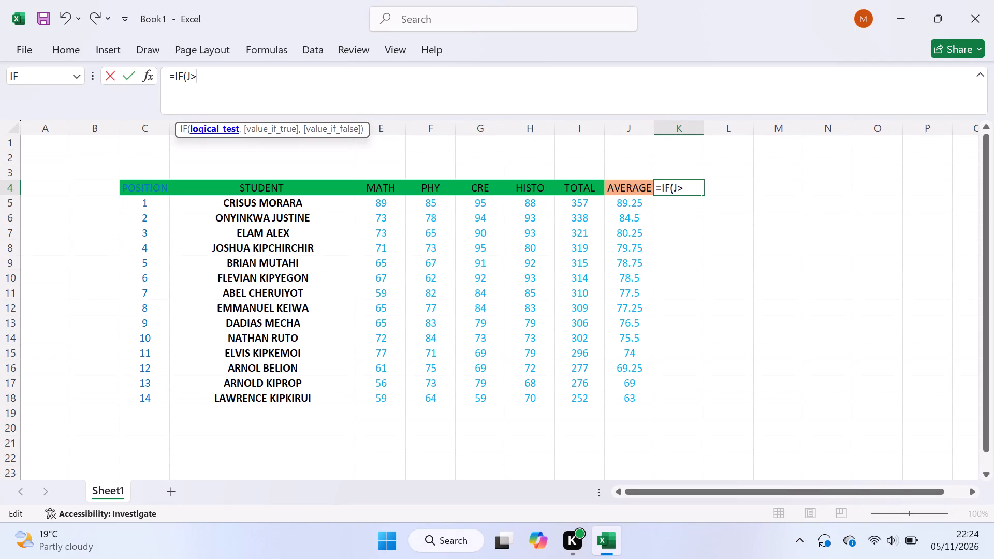
key(8)
key(0)
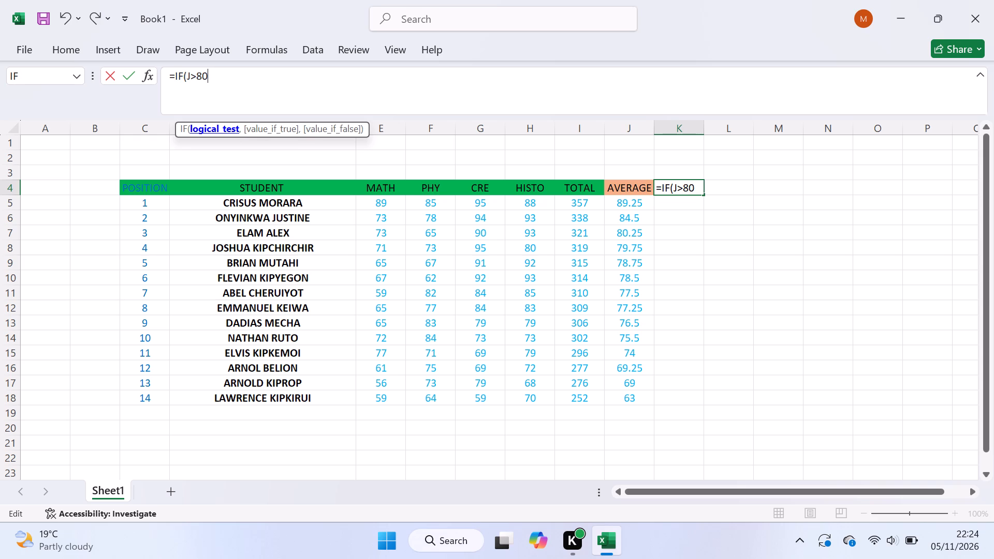
key(comma)
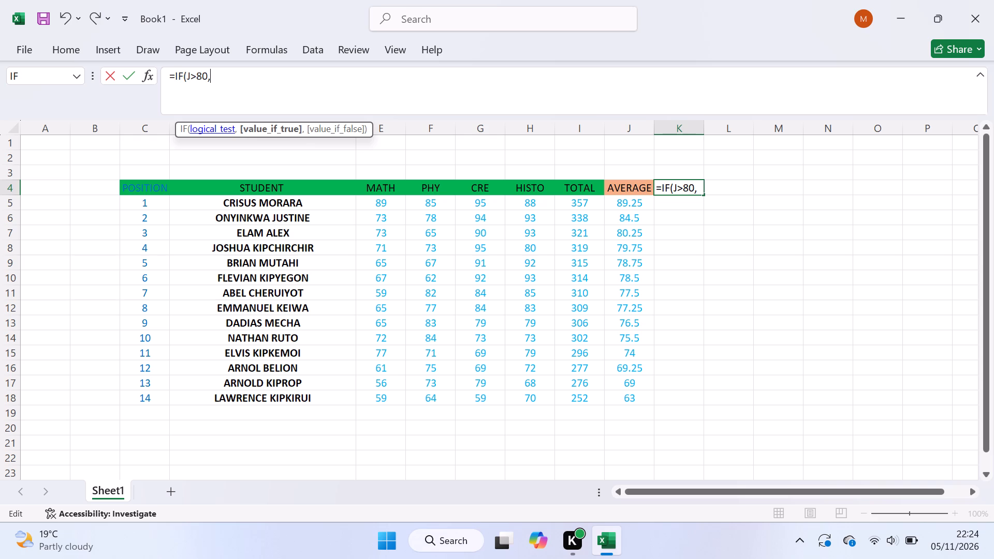
key(shift+quotedbl)
key(a)
key(shift+quotedbl)
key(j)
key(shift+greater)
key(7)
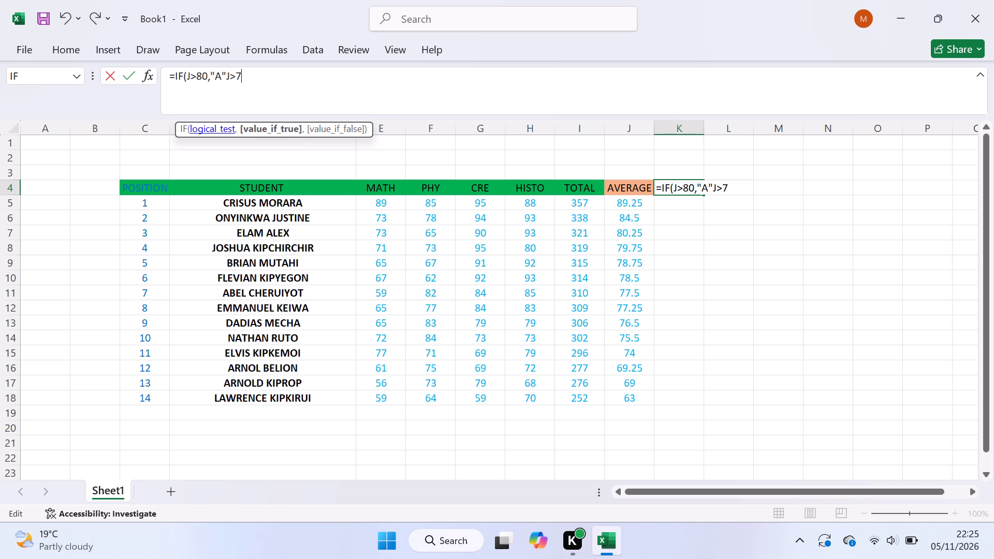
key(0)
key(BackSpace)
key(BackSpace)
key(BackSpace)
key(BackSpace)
Continue the IF formula in K4 with the threshold 70 after "A".
key(7)
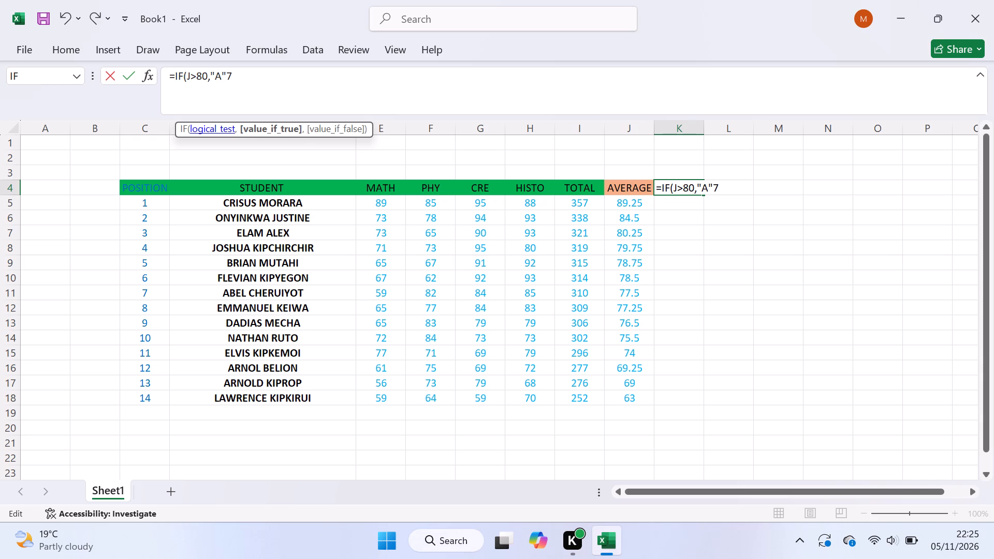
key(0)
key(shift+greater)
key(BackSpace)
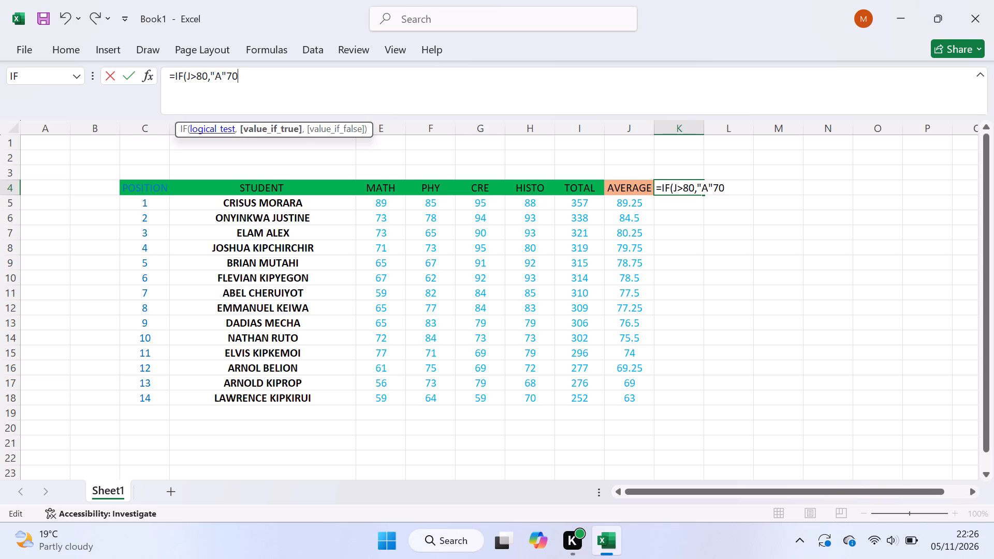
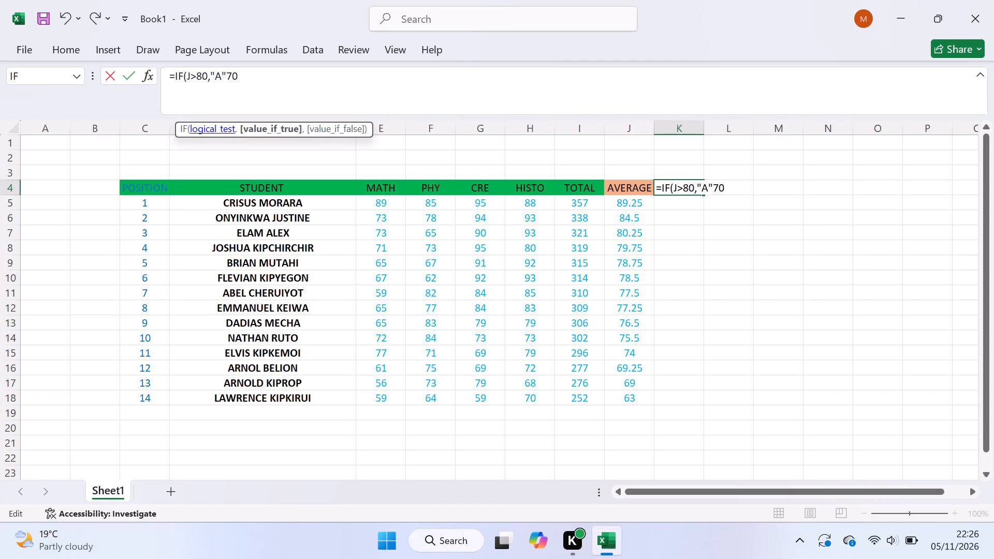
Extend the K4 formula after "A" so that its second condition reads 70<J<8O.
key(shift+less)
text(70)
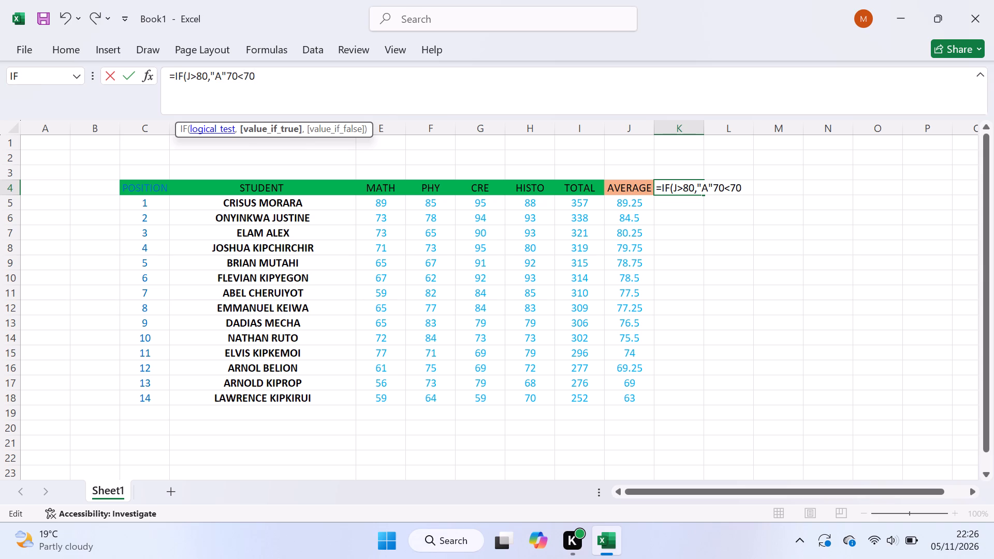
key(BackSpace)
key(BackSpace)
key(j)
key(Return)
key(Return)
key(Return)
key(Return)
key(Return)
key(Return)
key(Return)
key(Return)
key(Return)
key(Return)
key(Return)
key(Return)
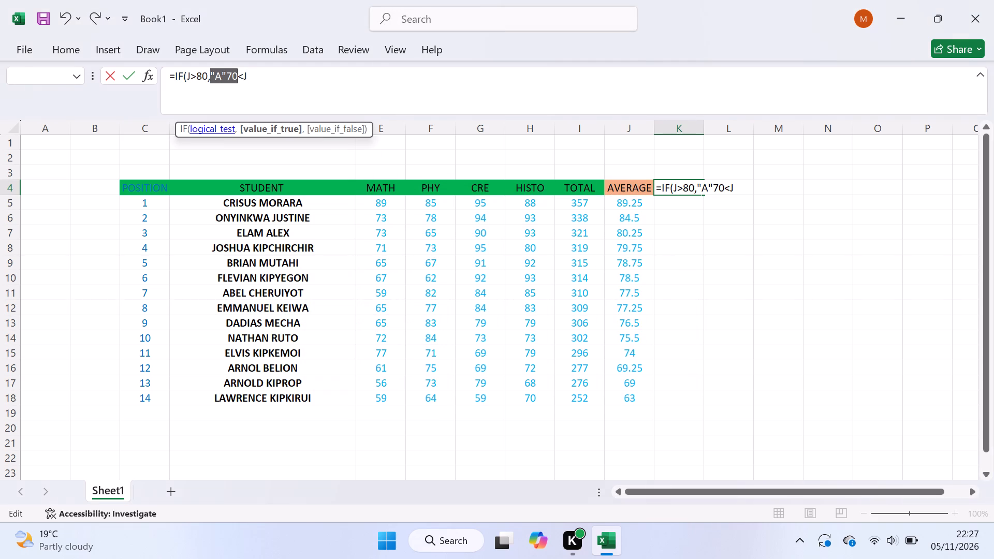
click(257, 71)
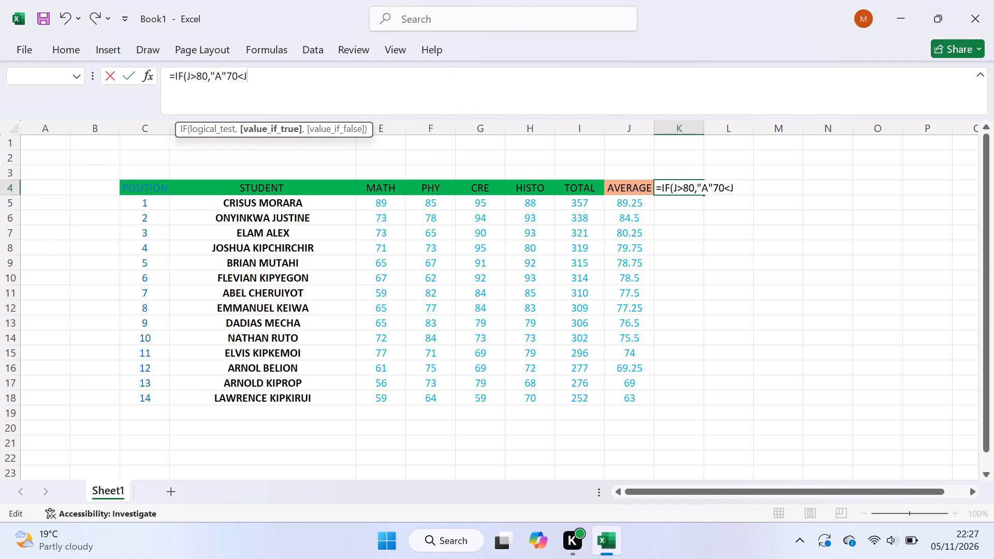
key(shift+less)
key(8)
key(o)
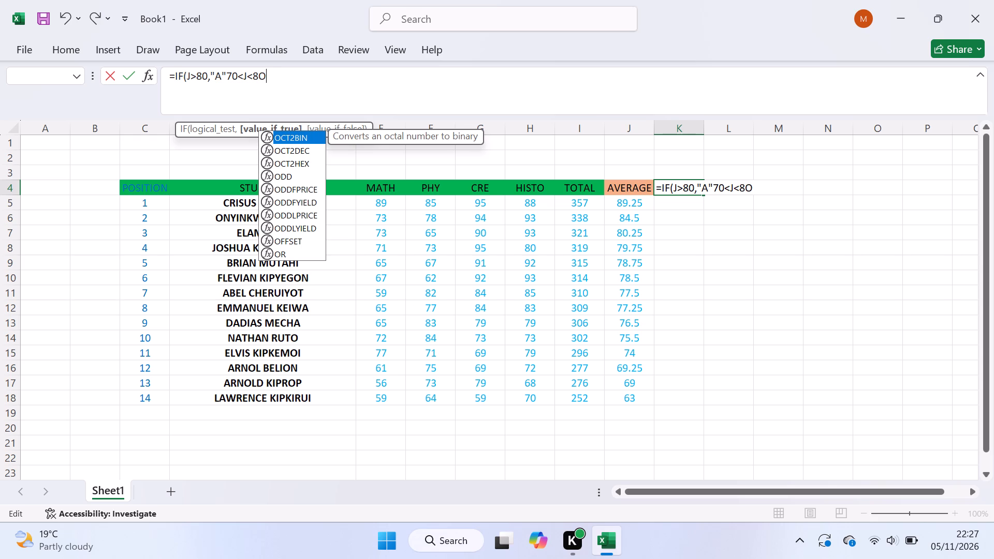
Add "B" as the result of the second condition in K4 and separate "A" from that condition with a comma.
key(comma)
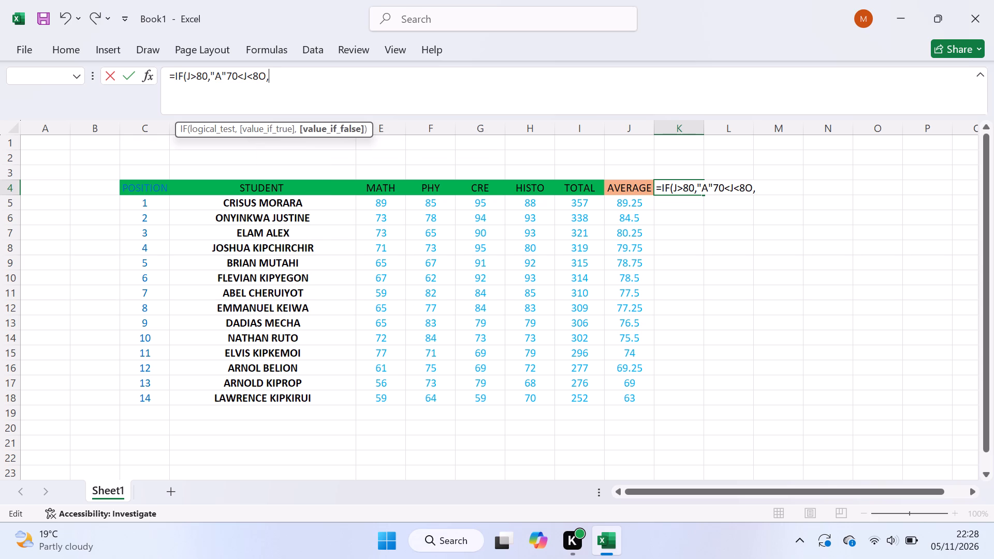
key(shift+quotedbl)
key(b)
key(shift+quotedbl)
click(226, 74)
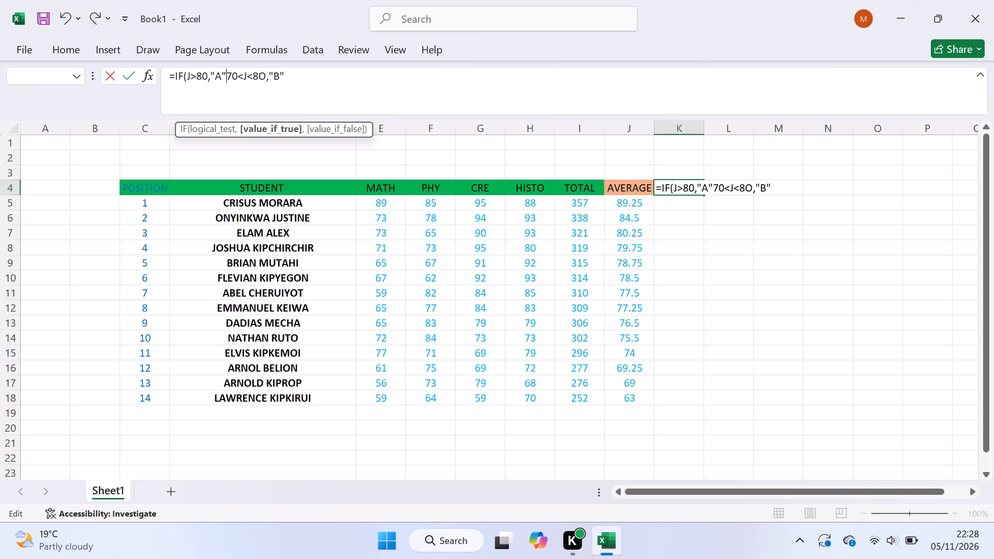
key(comma)
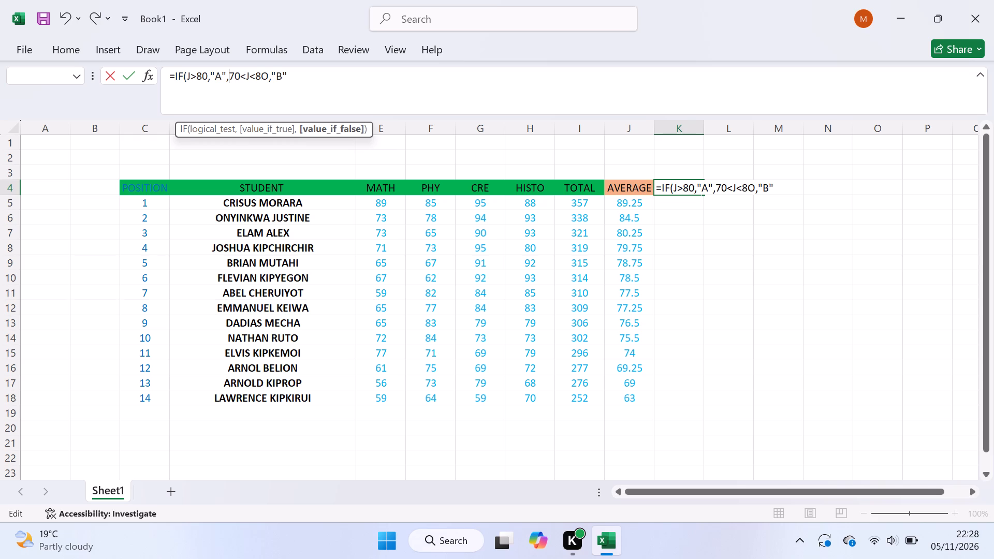
Complete the IF formula in K4 after "B" with a comma, the final result entered as ""C", and a closing parenthesis.
click(290, 72)
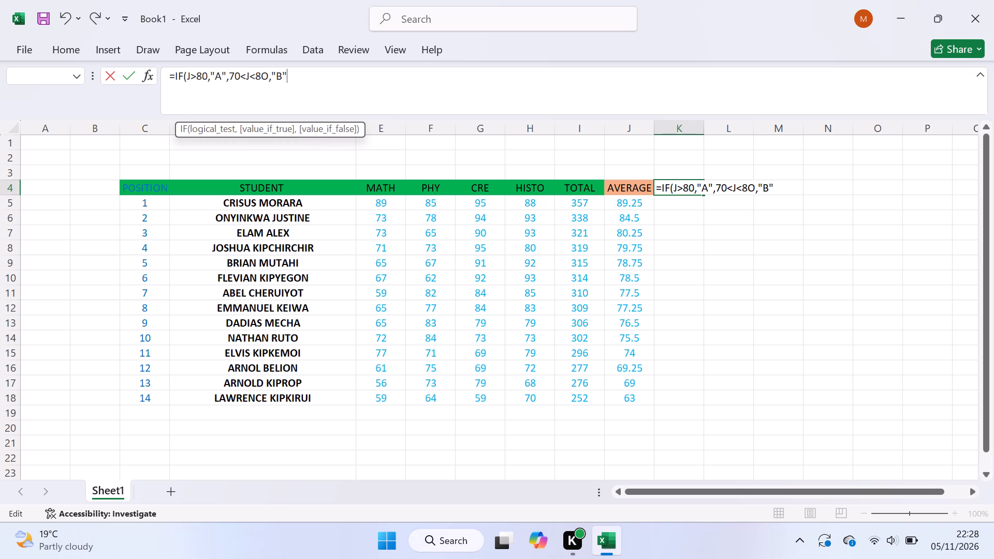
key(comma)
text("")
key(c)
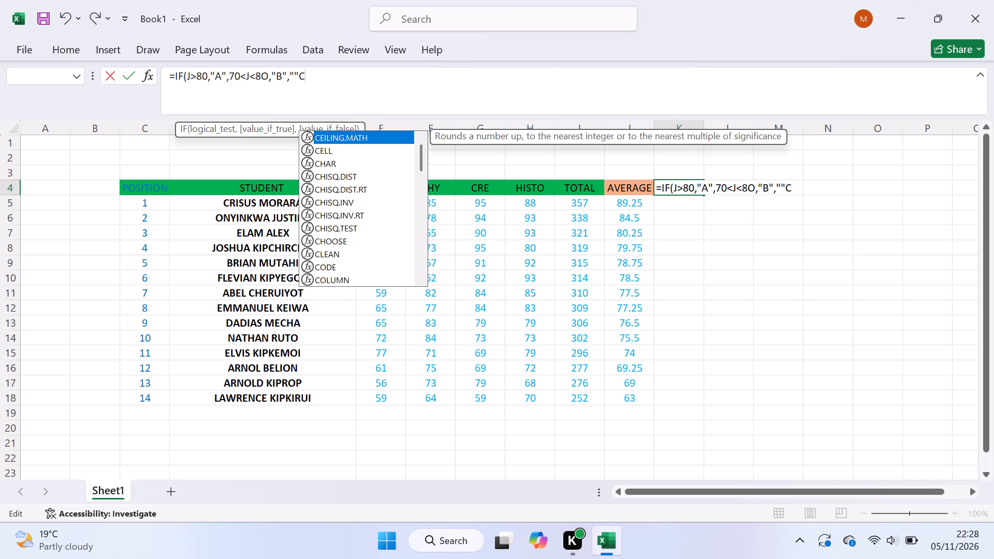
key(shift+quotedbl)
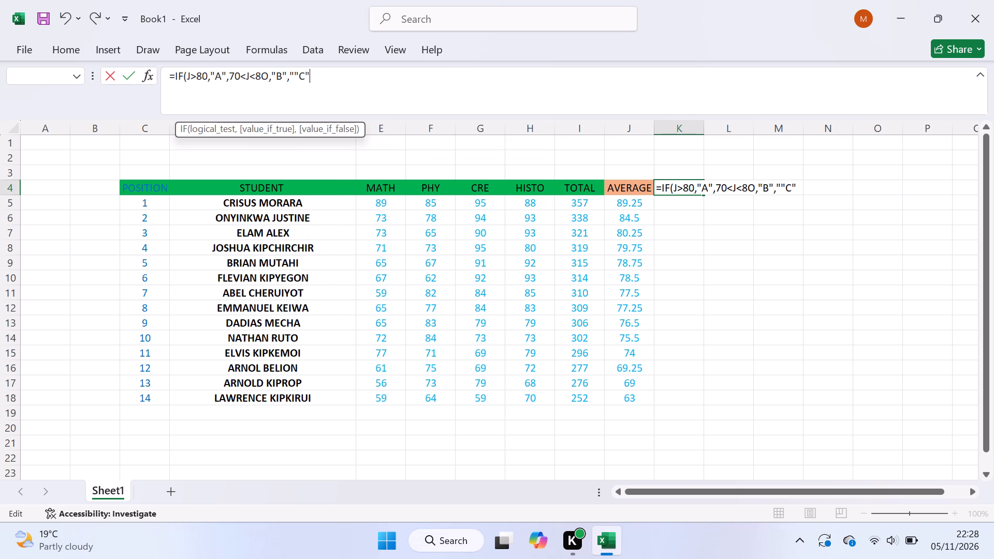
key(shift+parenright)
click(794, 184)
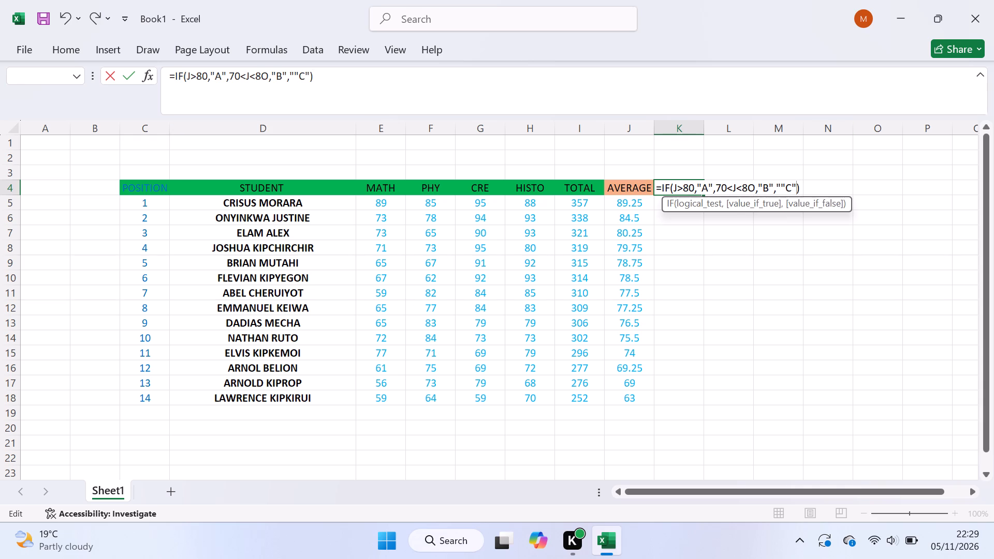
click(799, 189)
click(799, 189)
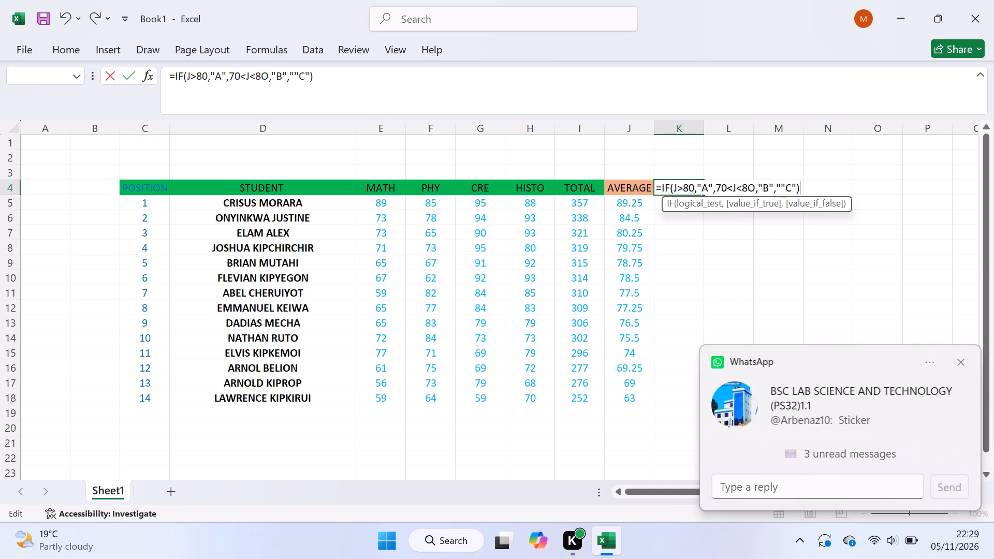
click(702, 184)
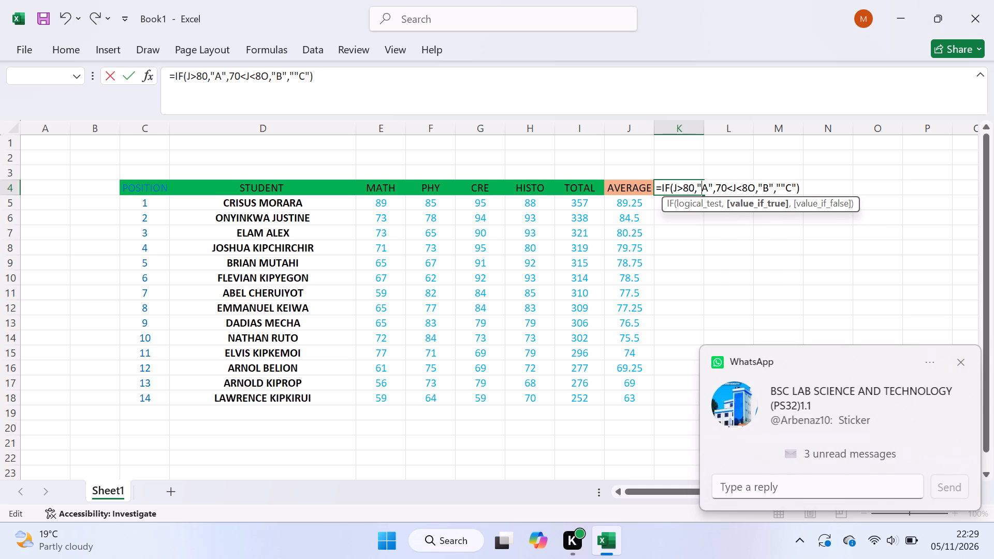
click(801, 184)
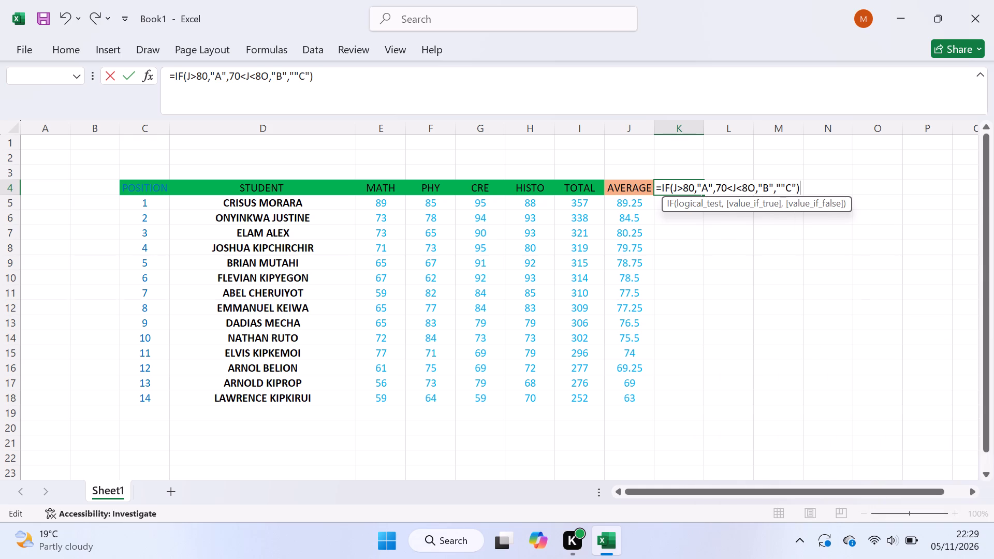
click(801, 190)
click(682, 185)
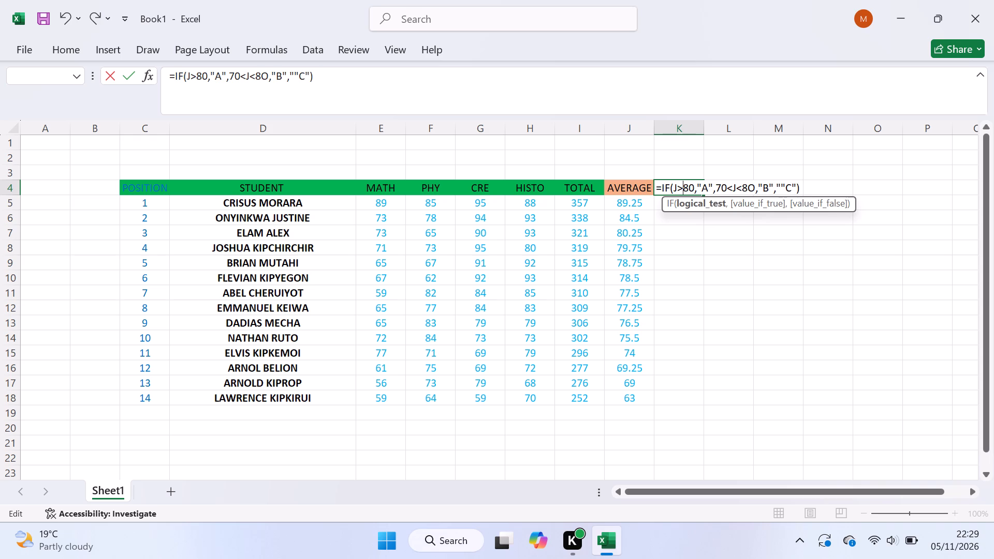
Replace the value-if-true argument "A" in the K4 formula with a reference to cell N6 and try to enter the formula.
click(771, 203)
click(771, 203)
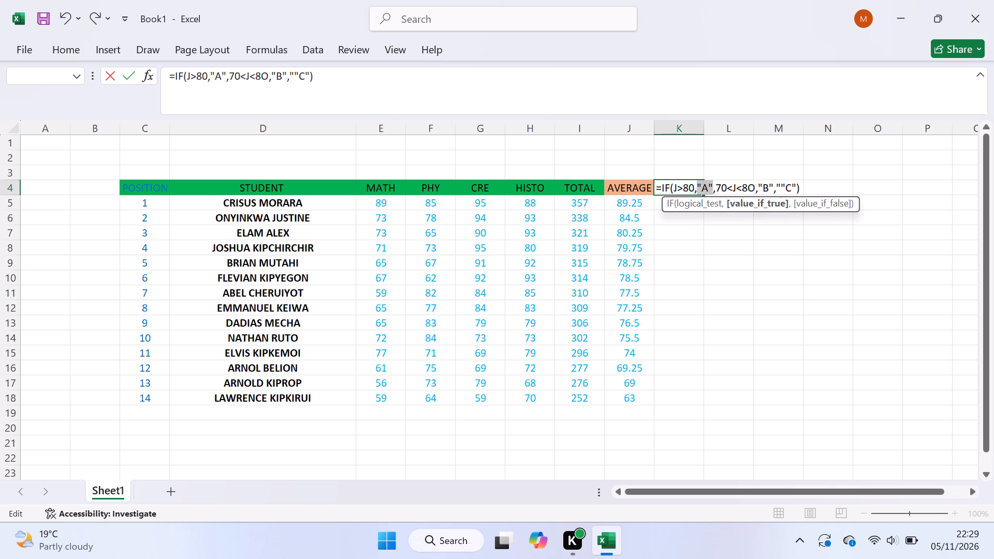
click(837, 212)
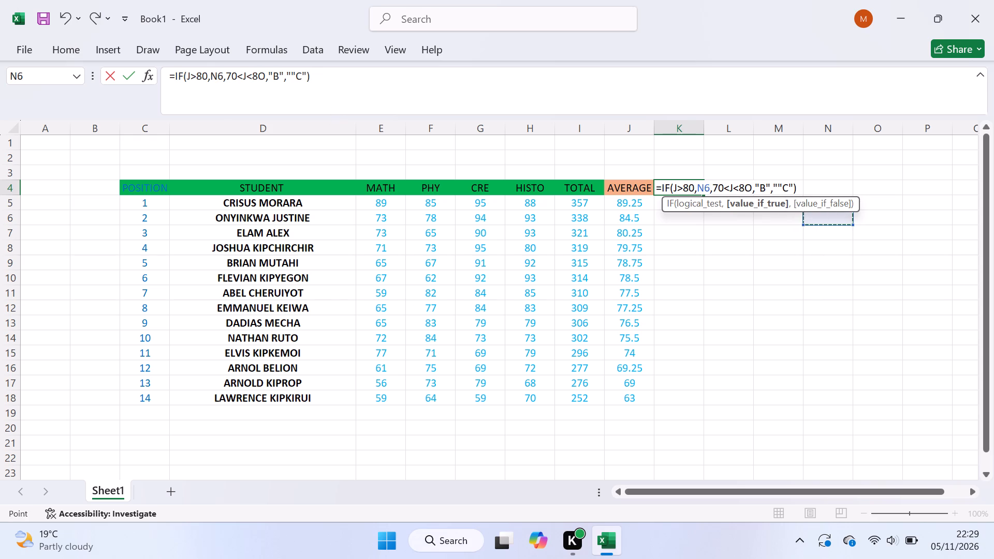
key(Return)
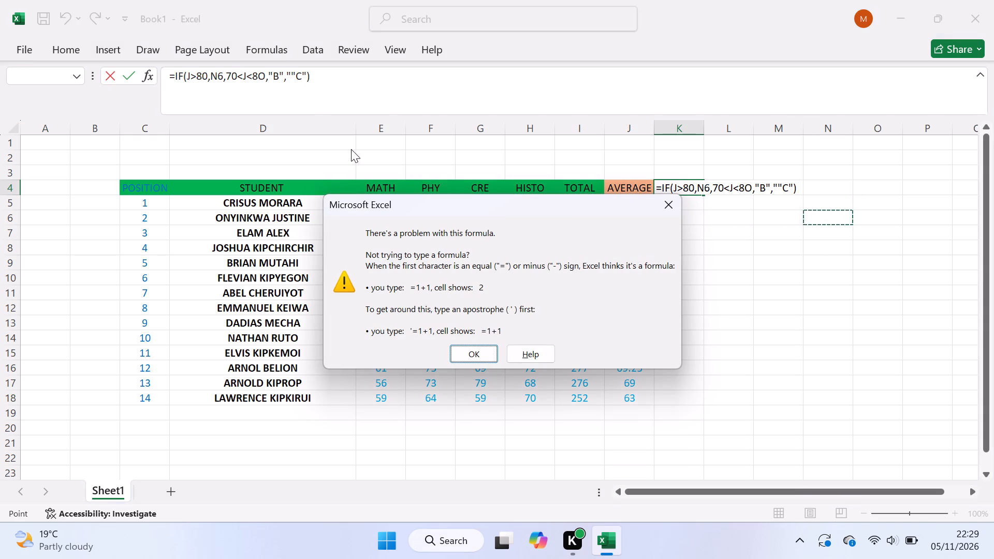
click(414, 242)
click(472, 351)
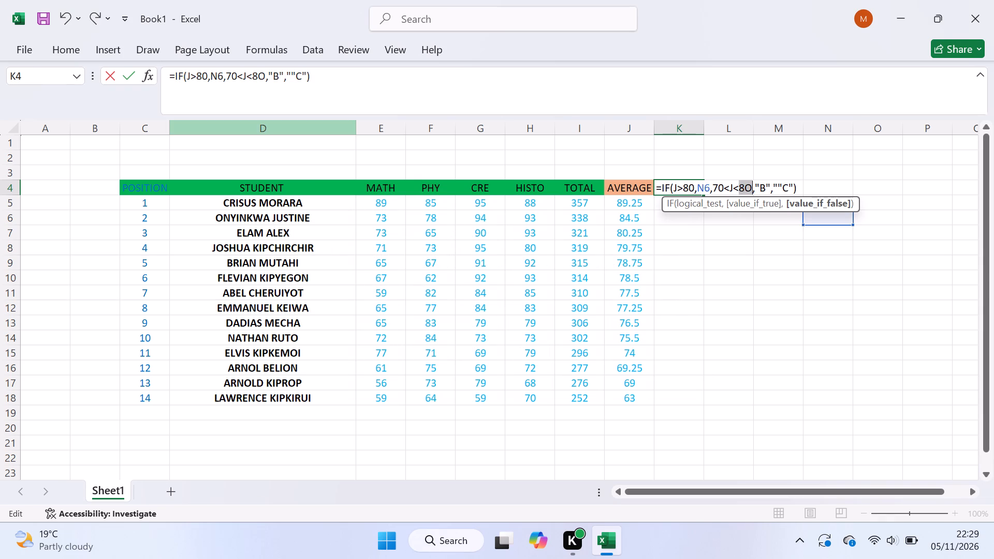
Put an apostrophe in front of the K4 formula and enter it as text.
click(165, 72)
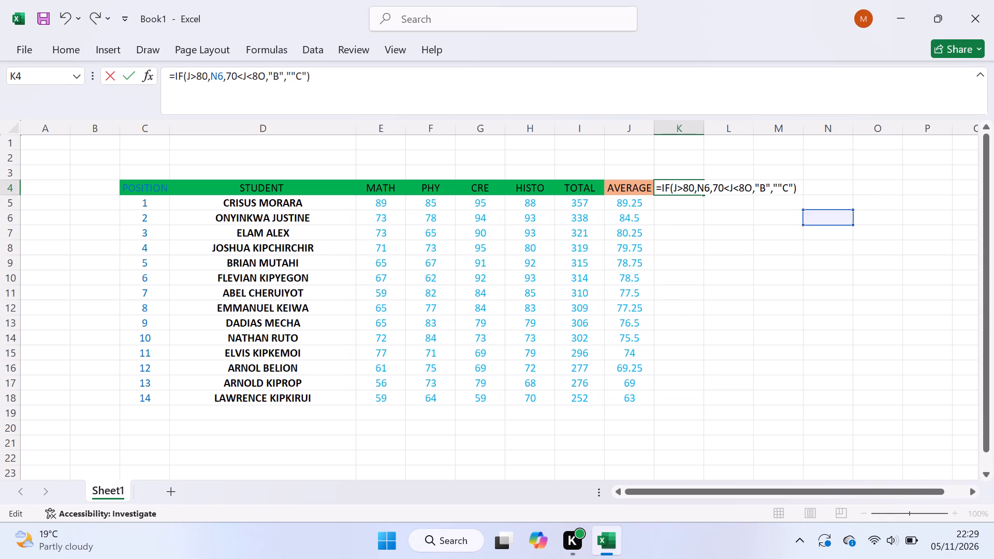
key(apostrophe)
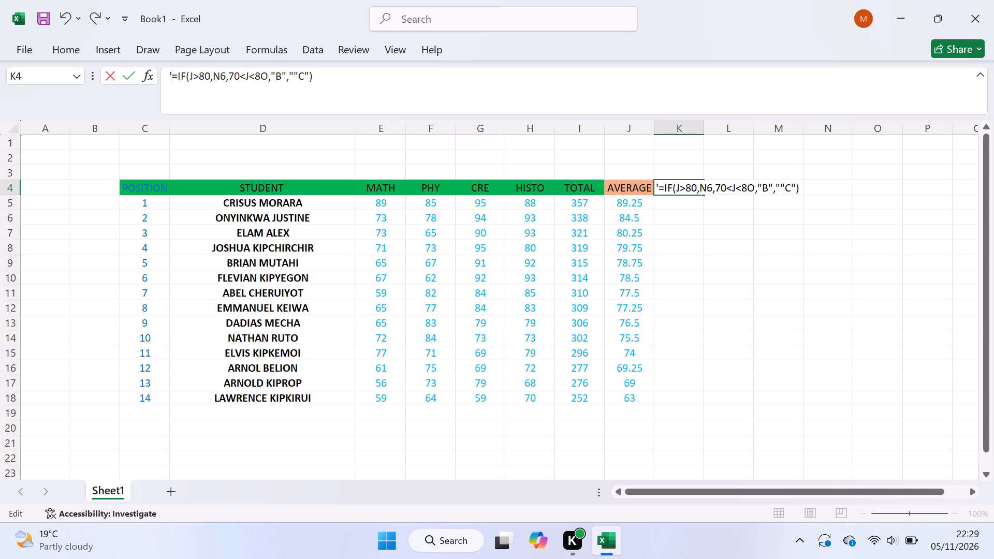
key(Return)
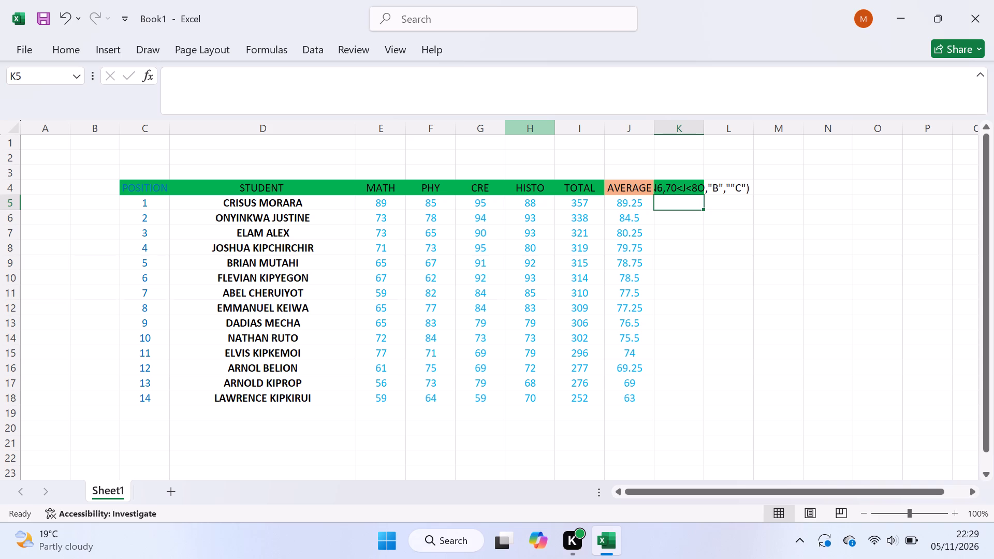
Fill the blank cell K5 down through K18, beside the student averages.
drag(703, 207, 694, 277)
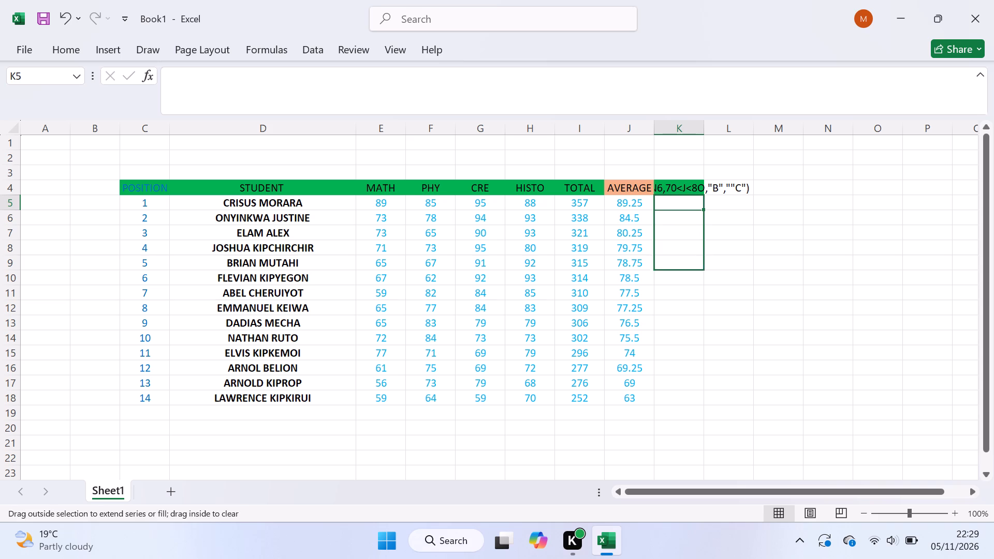
drag(694, 277, 694, 402)
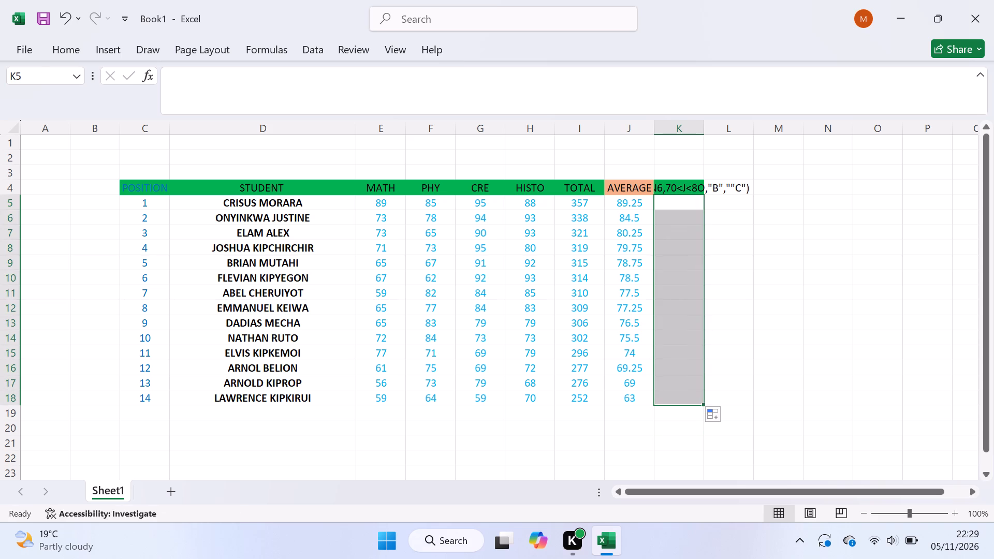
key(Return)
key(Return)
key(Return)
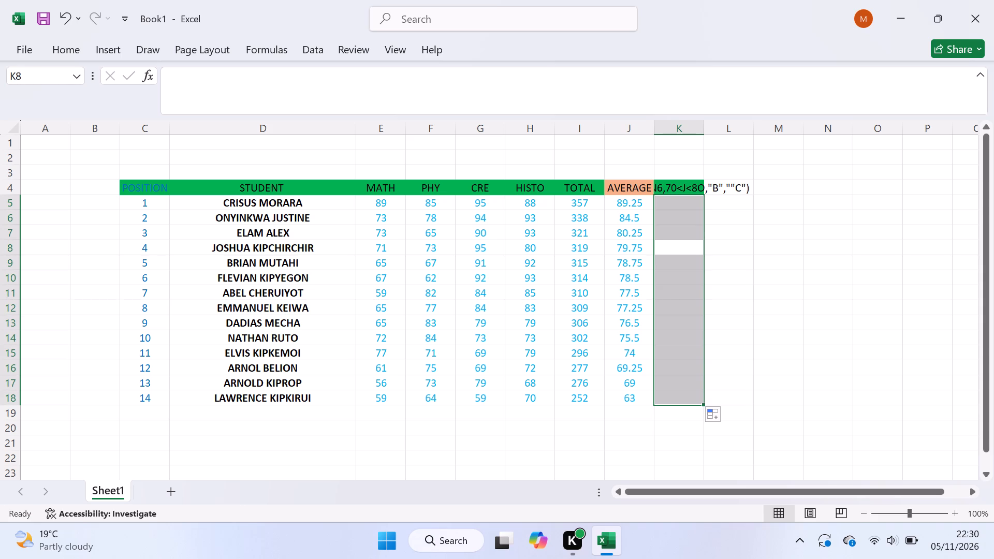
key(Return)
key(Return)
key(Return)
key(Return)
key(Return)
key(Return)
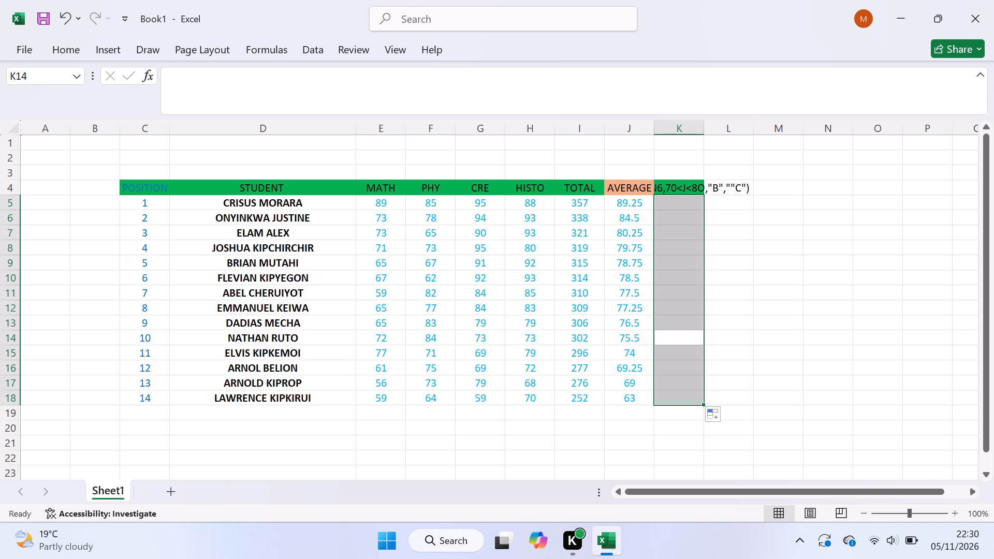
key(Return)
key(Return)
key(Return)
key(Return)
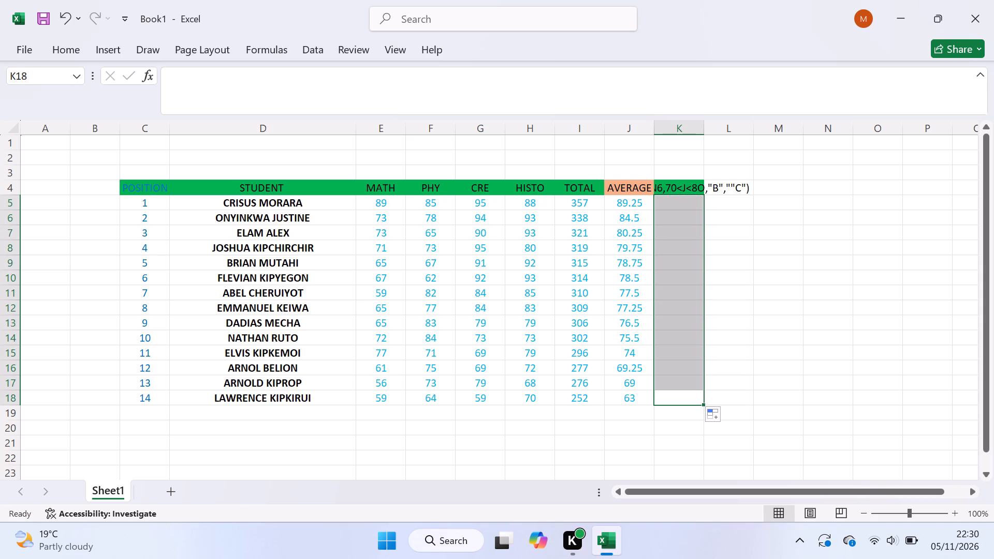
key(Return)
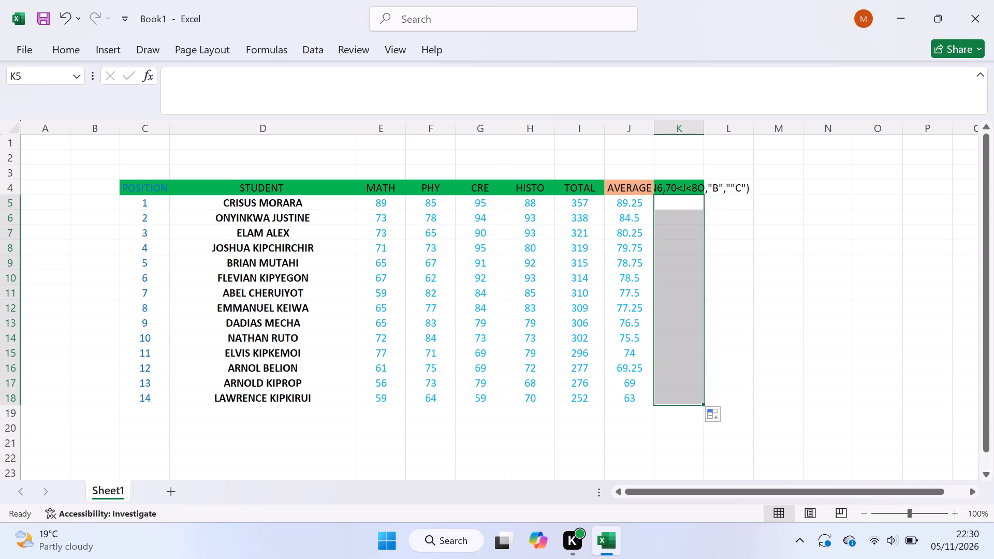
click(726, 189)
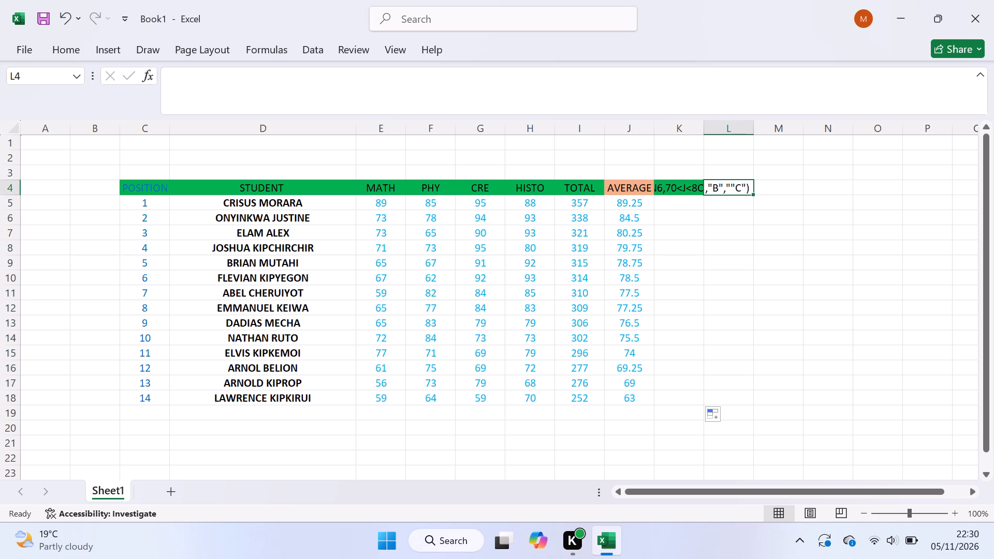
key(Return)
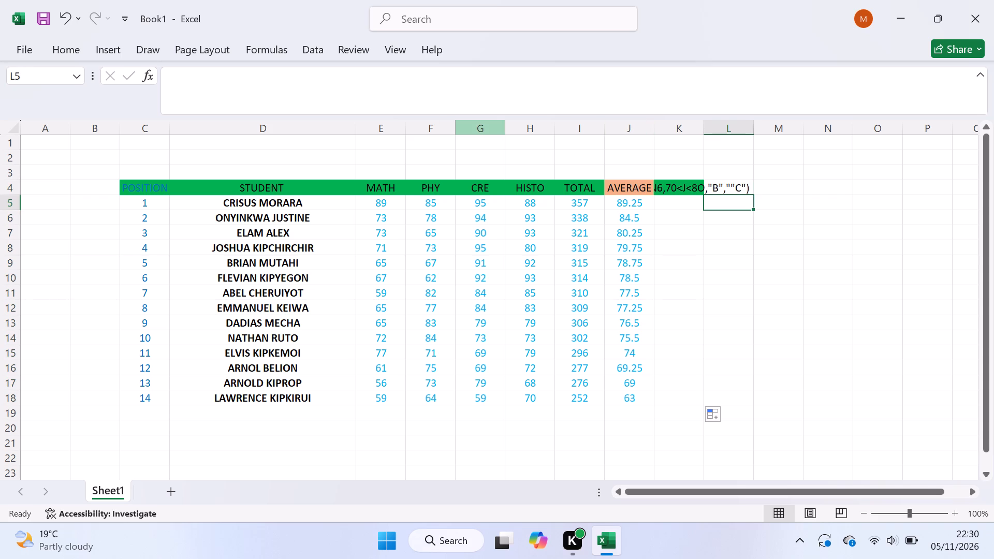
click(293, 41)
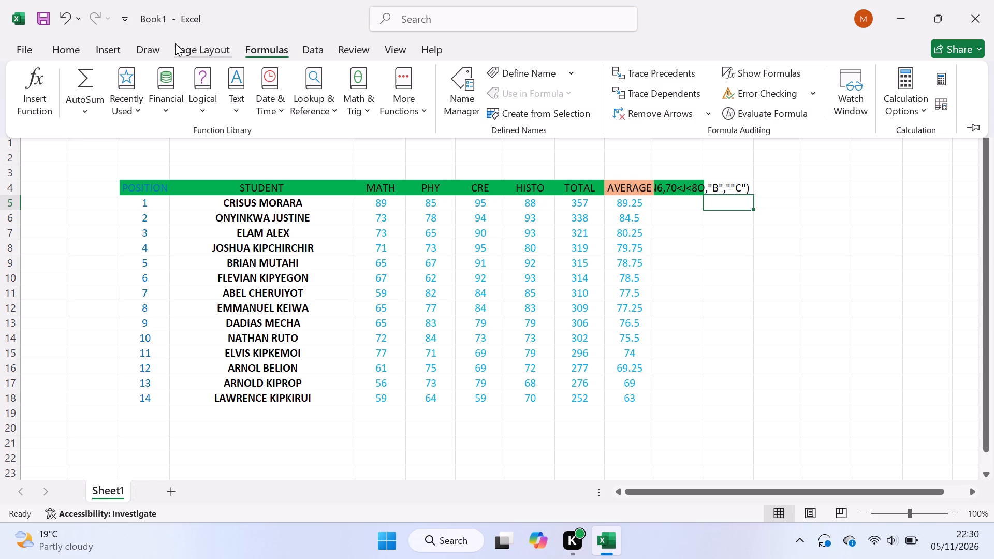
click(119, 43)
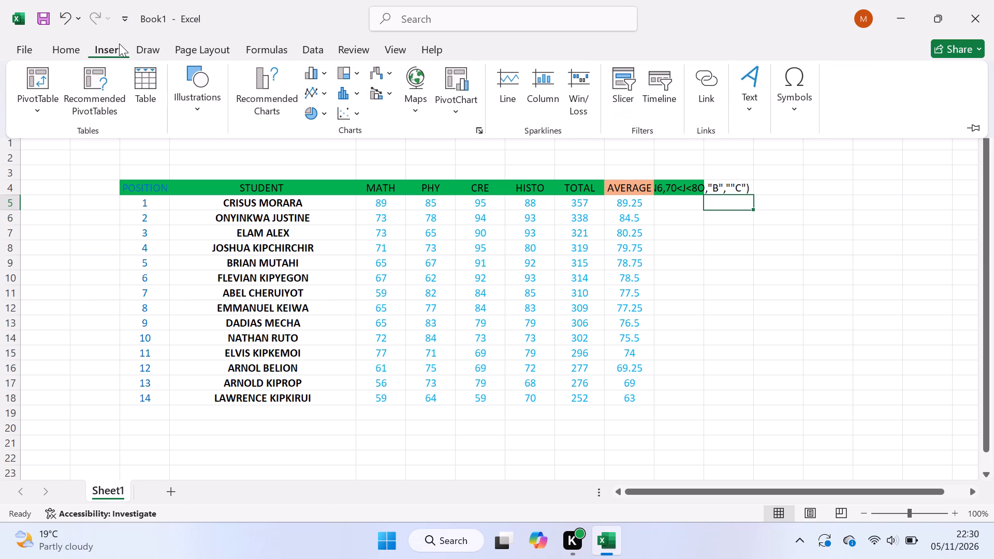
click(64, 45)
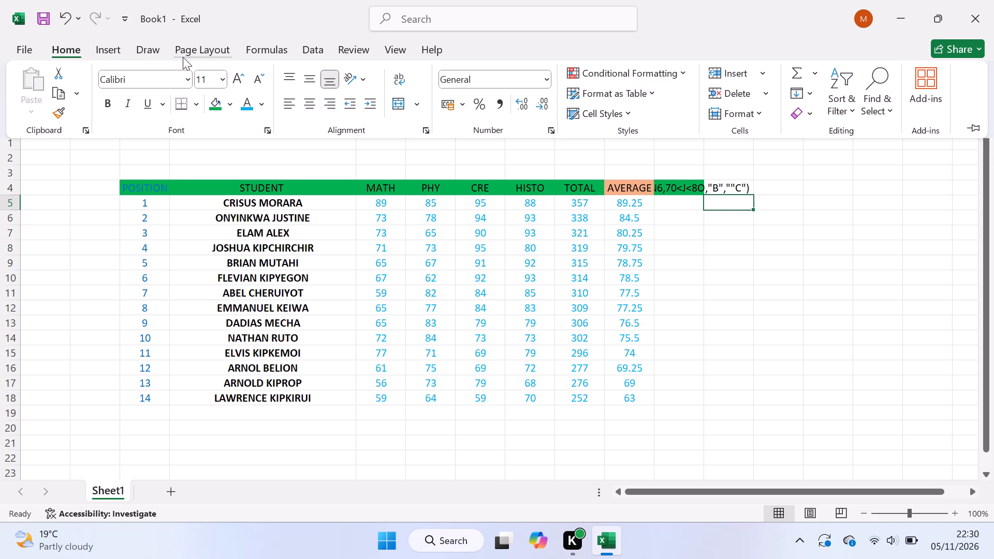
Fill cell L4 down through L18, next to the grade column.
click(271, 54)
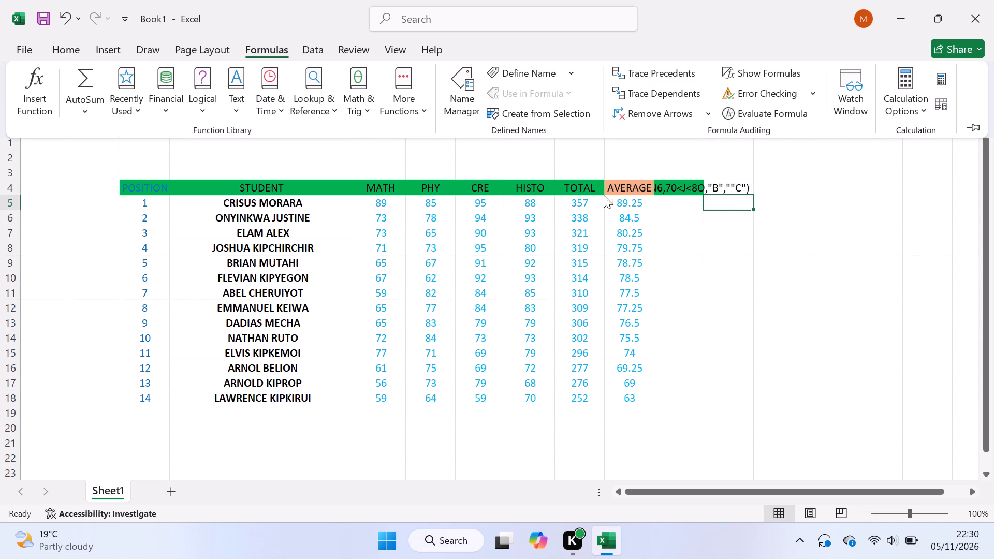
click(740, 192)
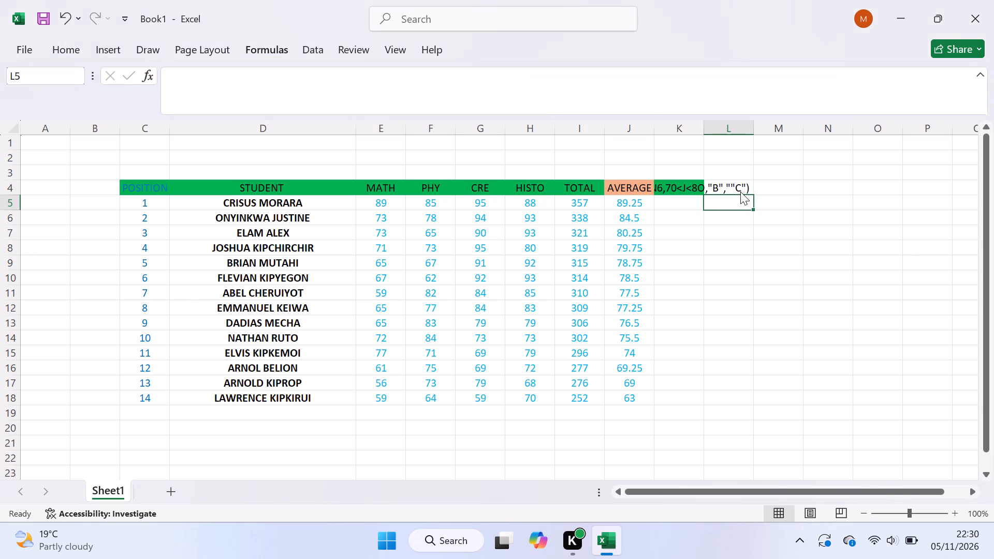
click(740, 192)
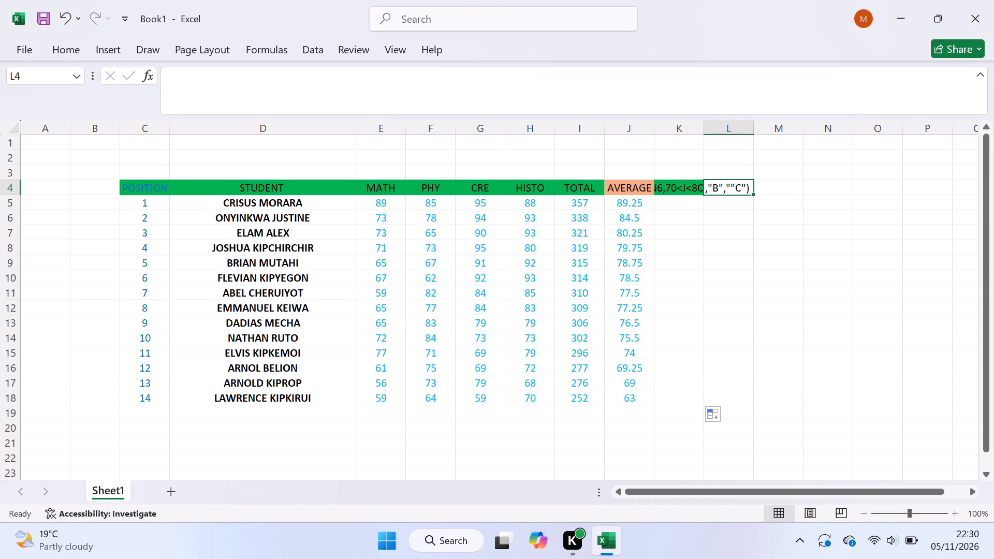
drag(750, 193, 751, 213)
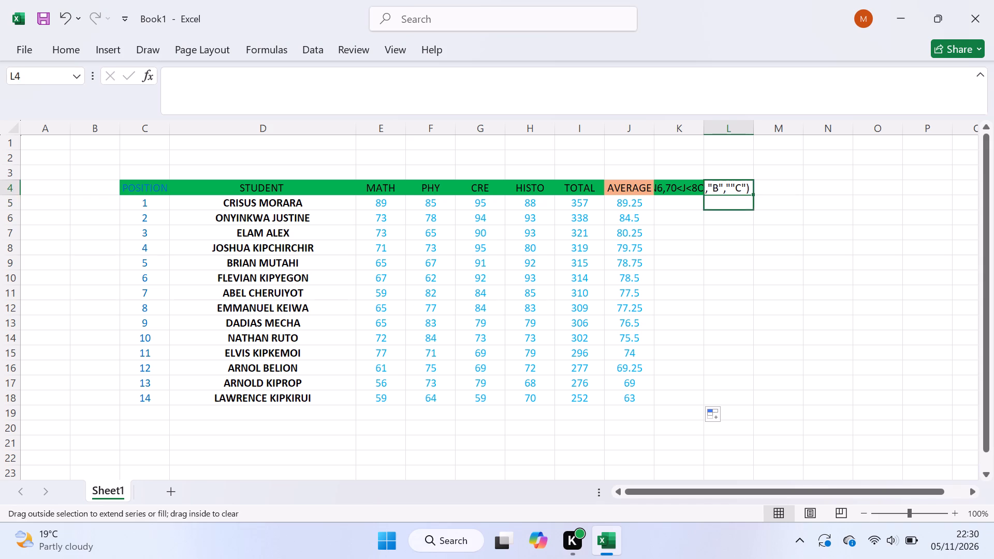
drag(751, 213, 754, 378)
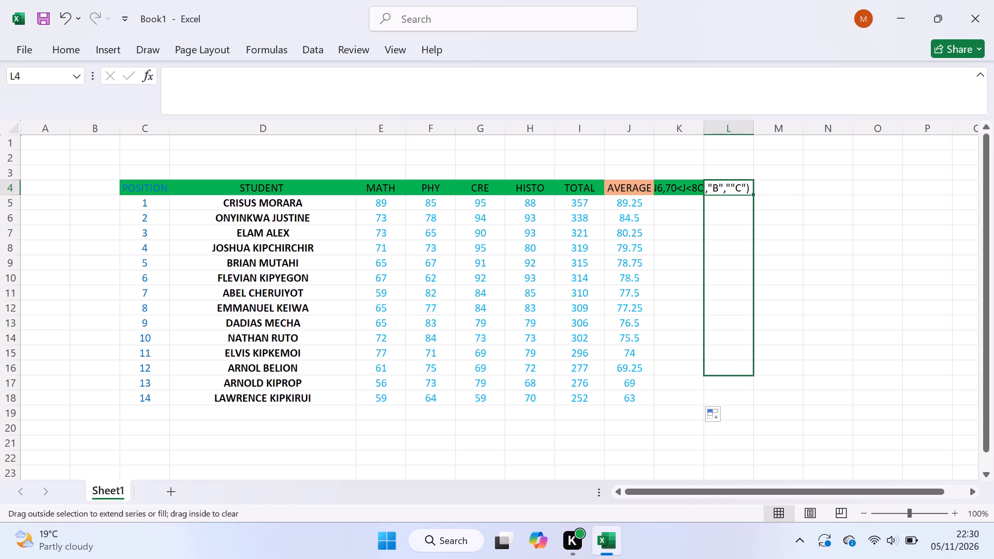
drag(754, 378, 753, 410)
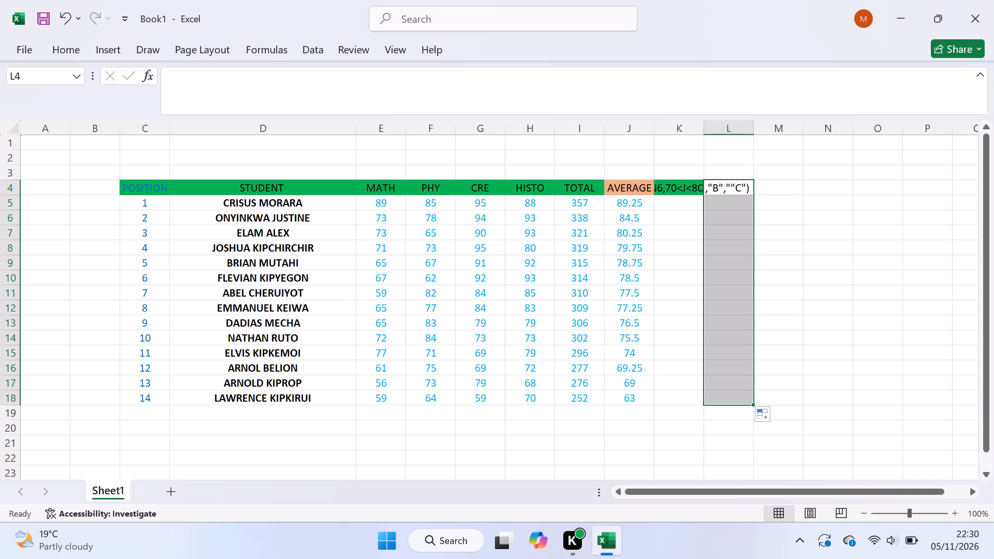
key(Return)
key(Return)
key(Return)
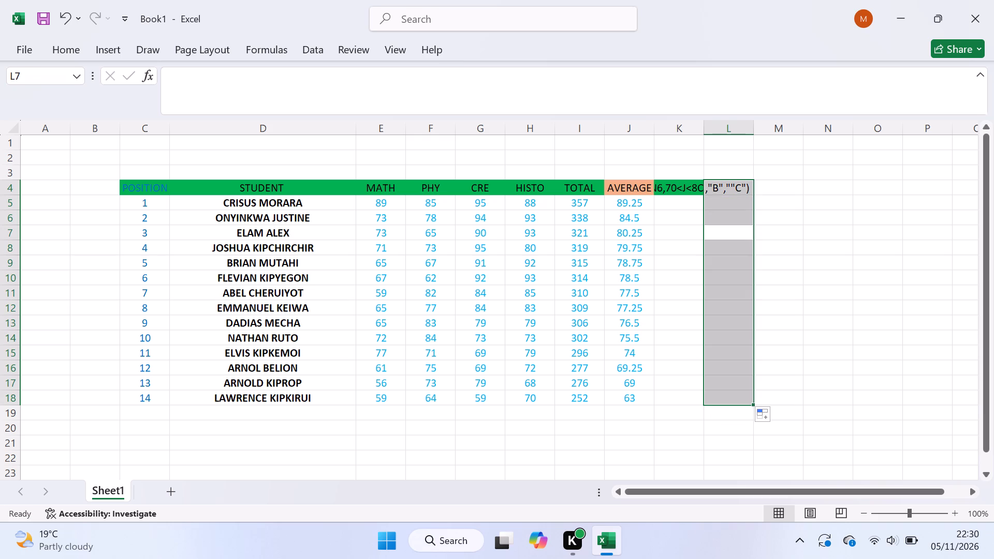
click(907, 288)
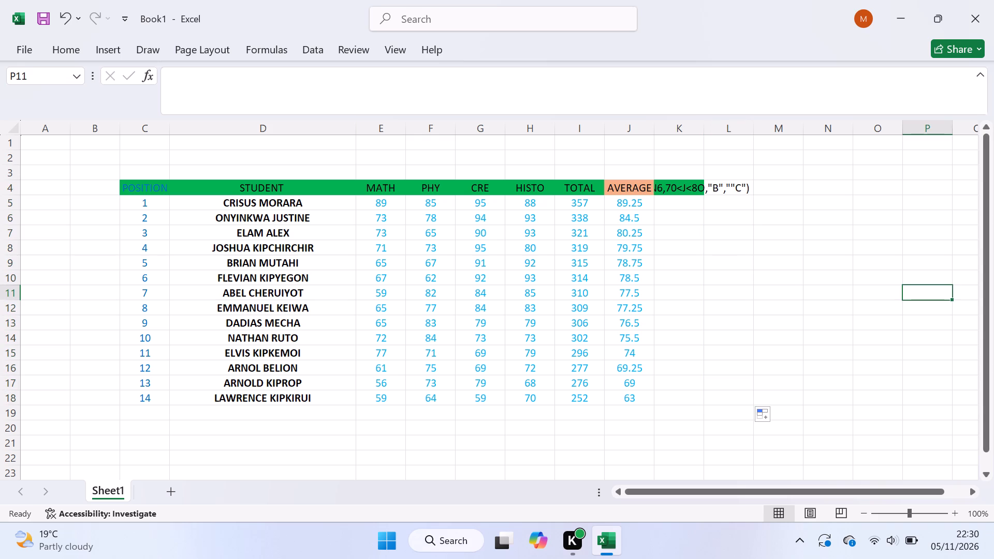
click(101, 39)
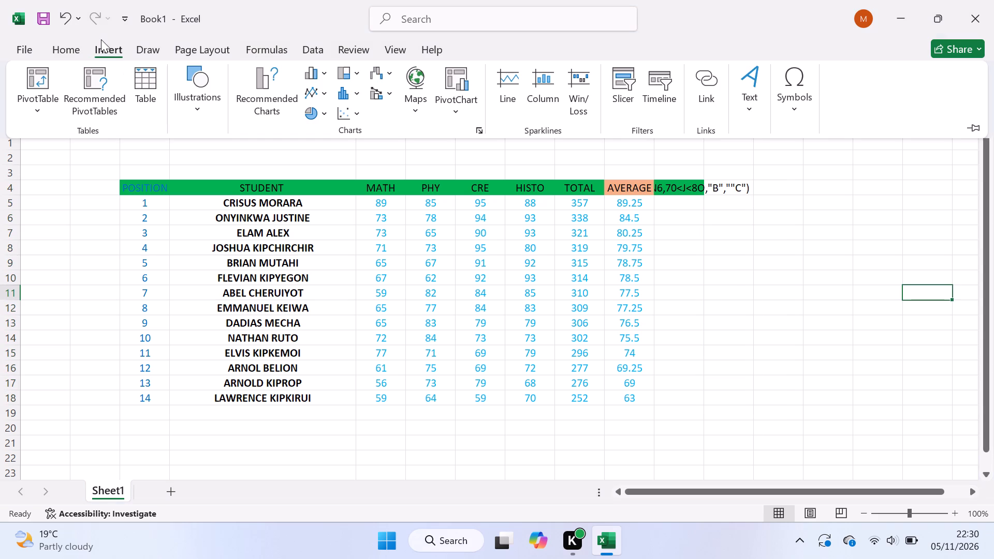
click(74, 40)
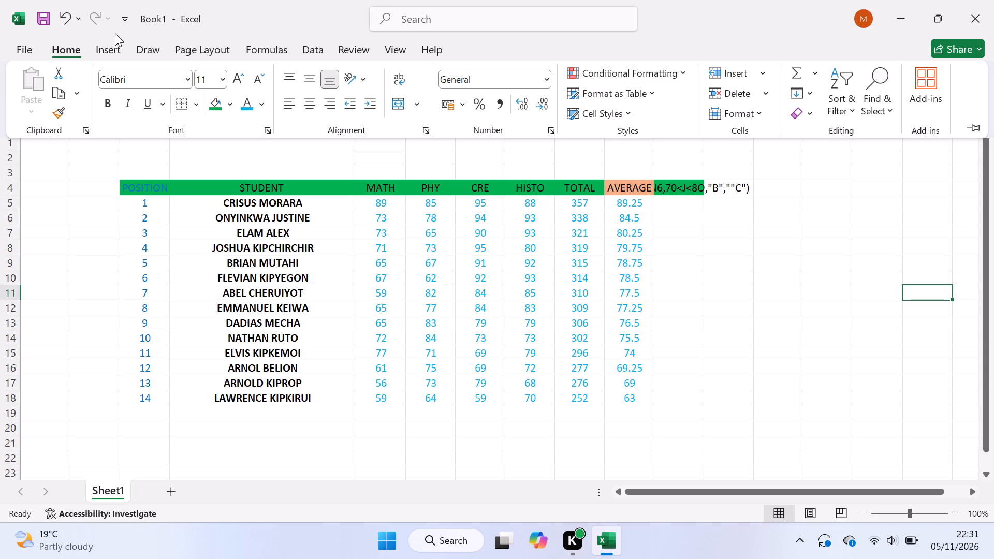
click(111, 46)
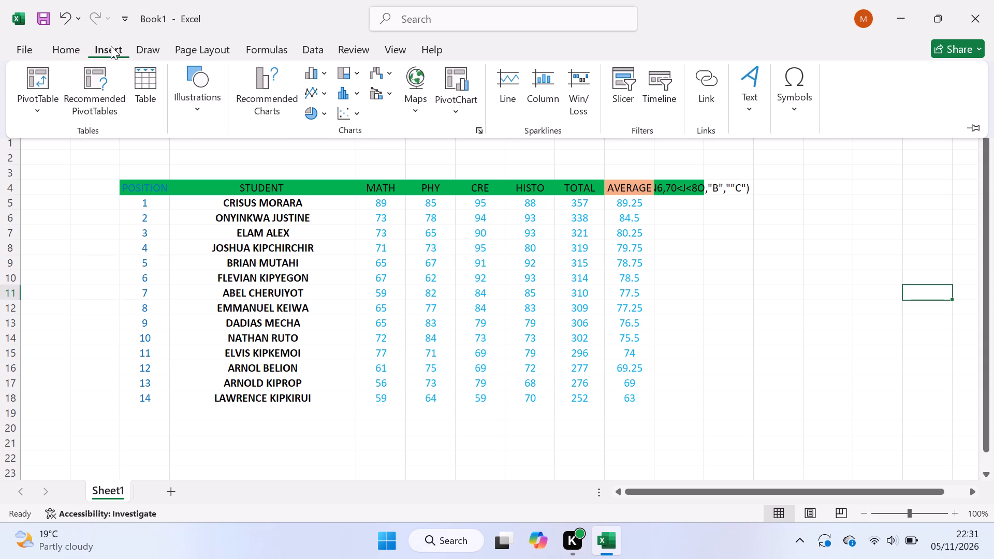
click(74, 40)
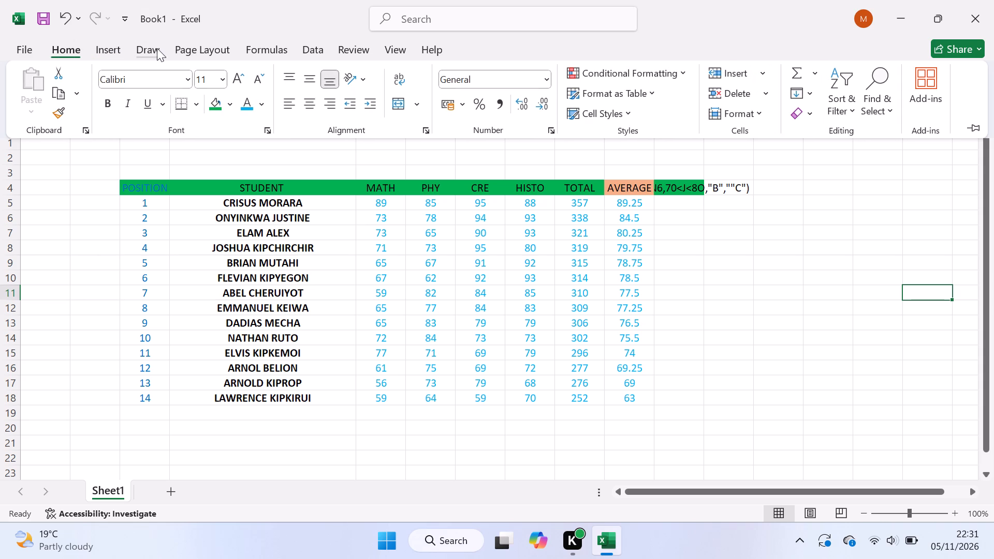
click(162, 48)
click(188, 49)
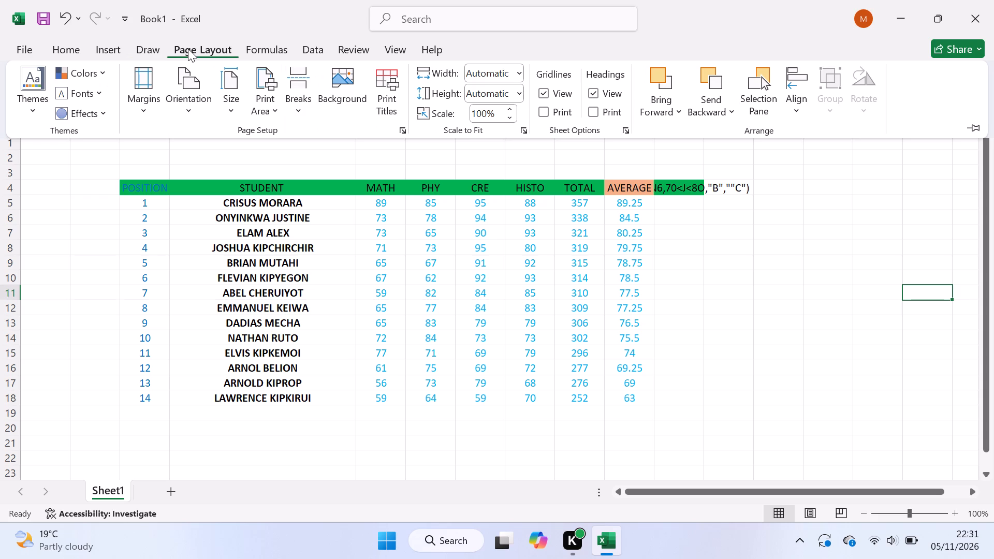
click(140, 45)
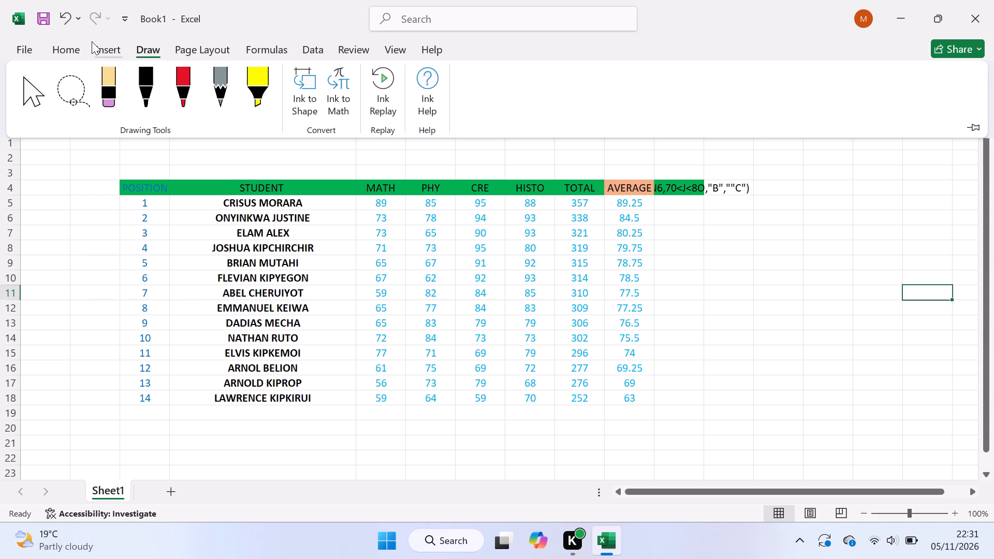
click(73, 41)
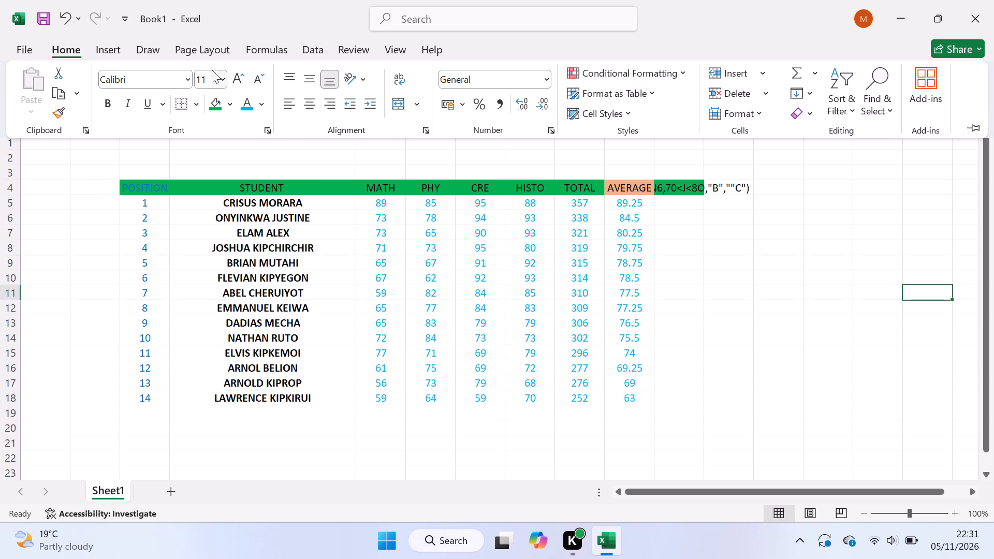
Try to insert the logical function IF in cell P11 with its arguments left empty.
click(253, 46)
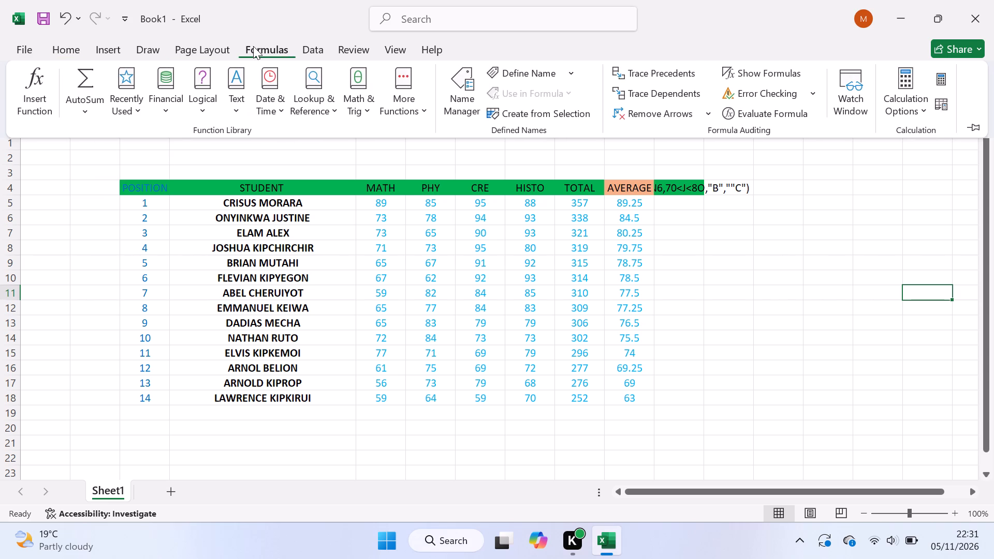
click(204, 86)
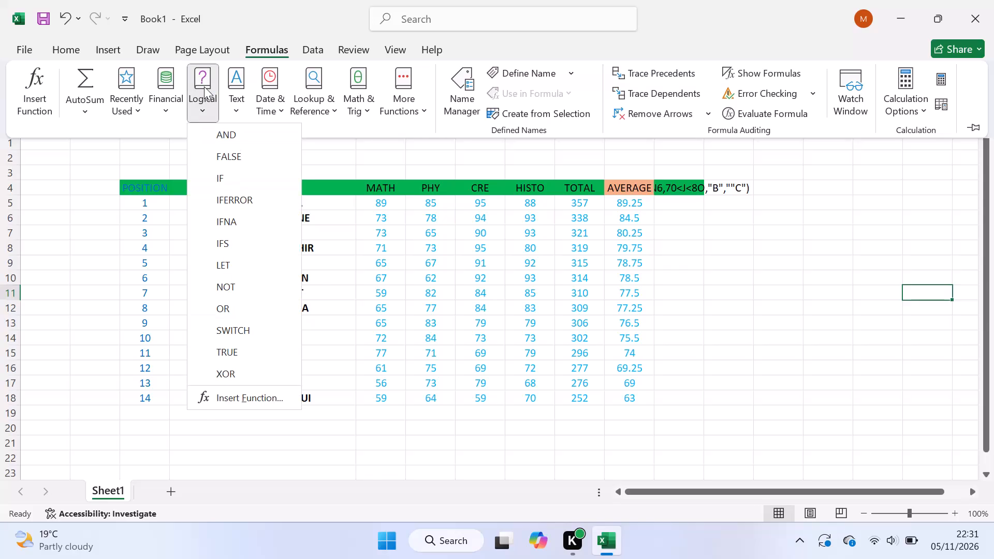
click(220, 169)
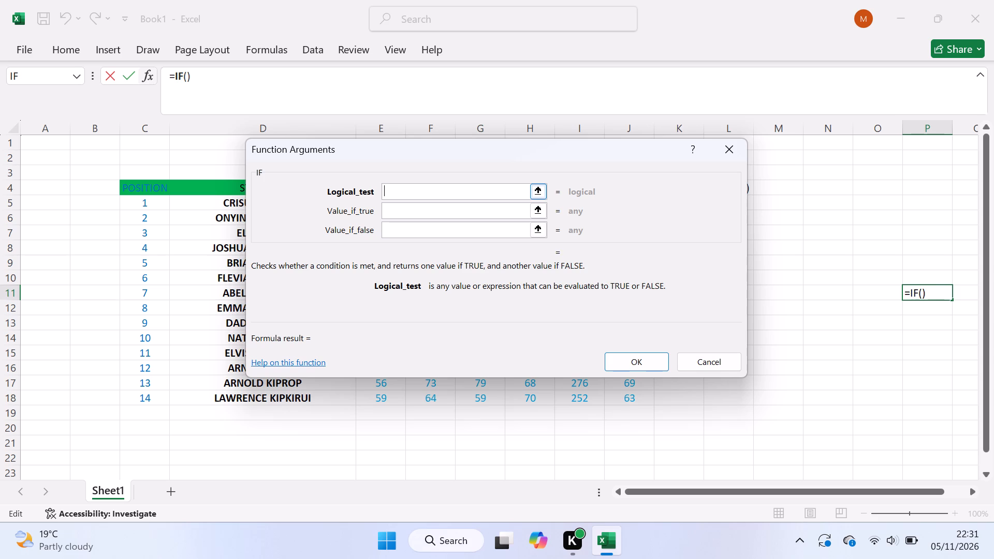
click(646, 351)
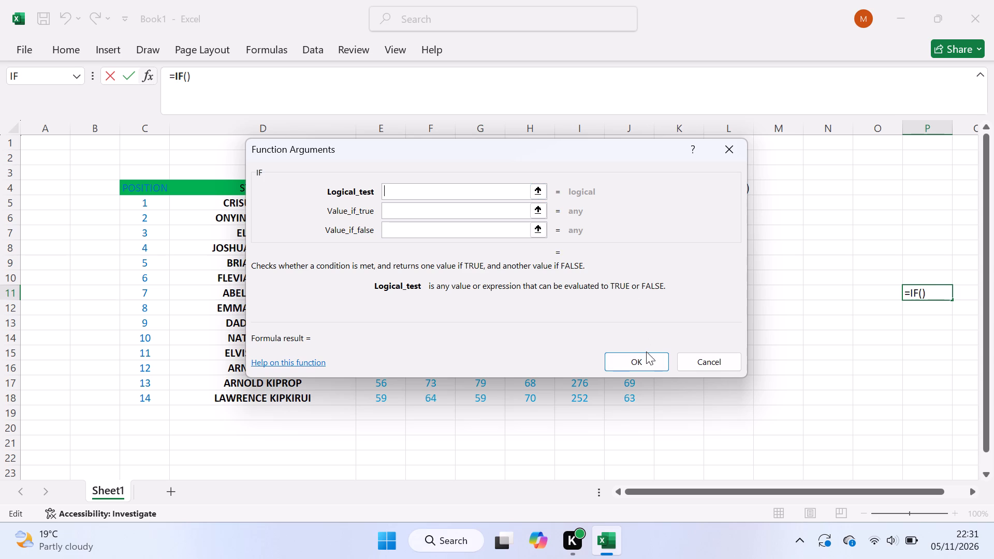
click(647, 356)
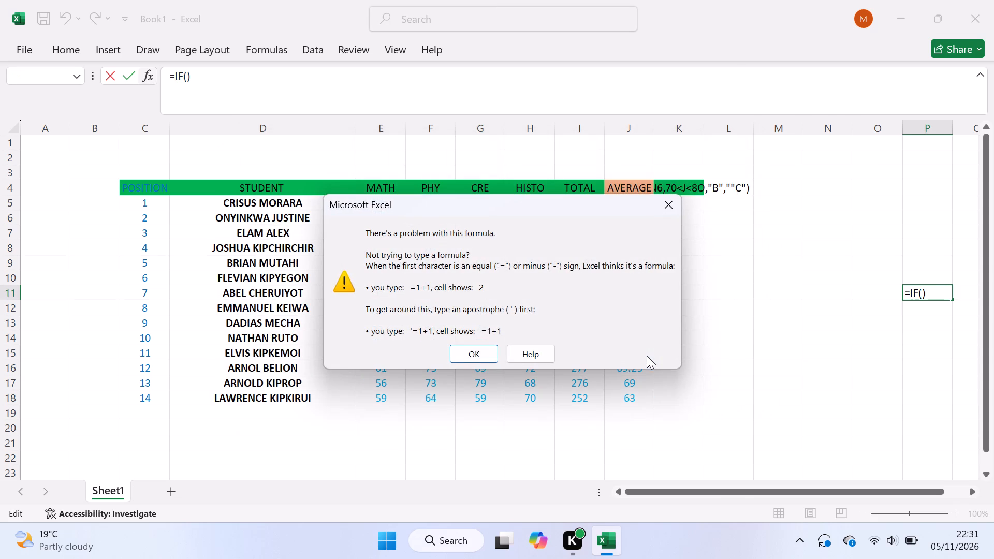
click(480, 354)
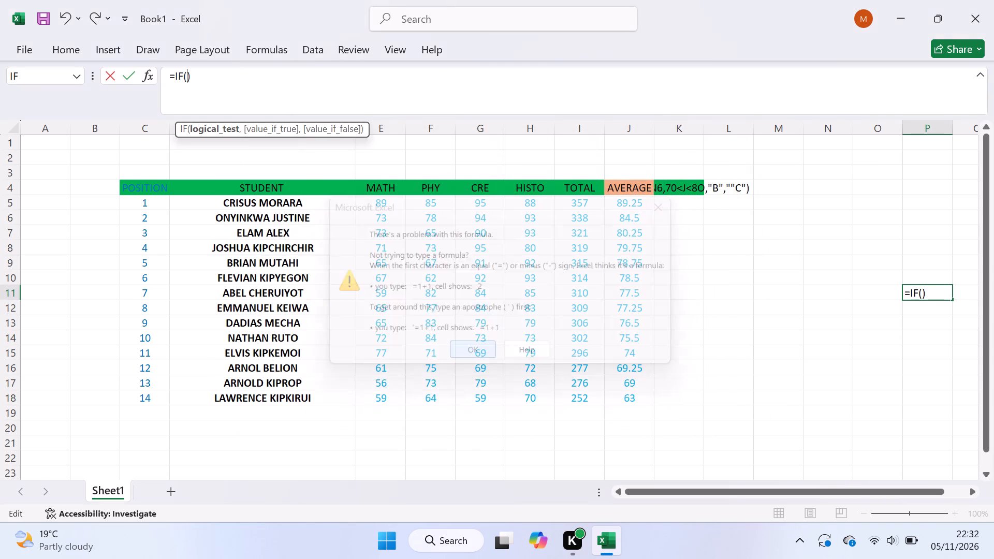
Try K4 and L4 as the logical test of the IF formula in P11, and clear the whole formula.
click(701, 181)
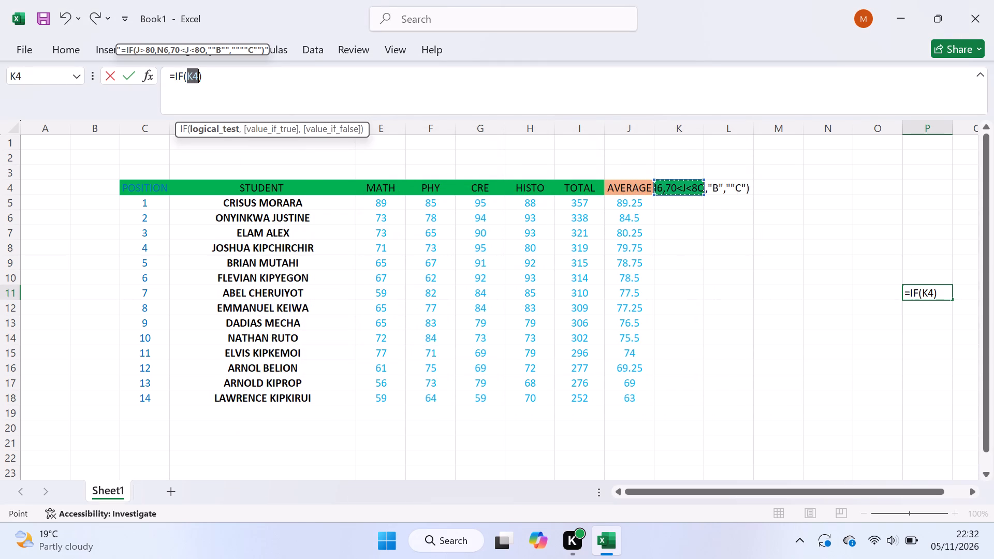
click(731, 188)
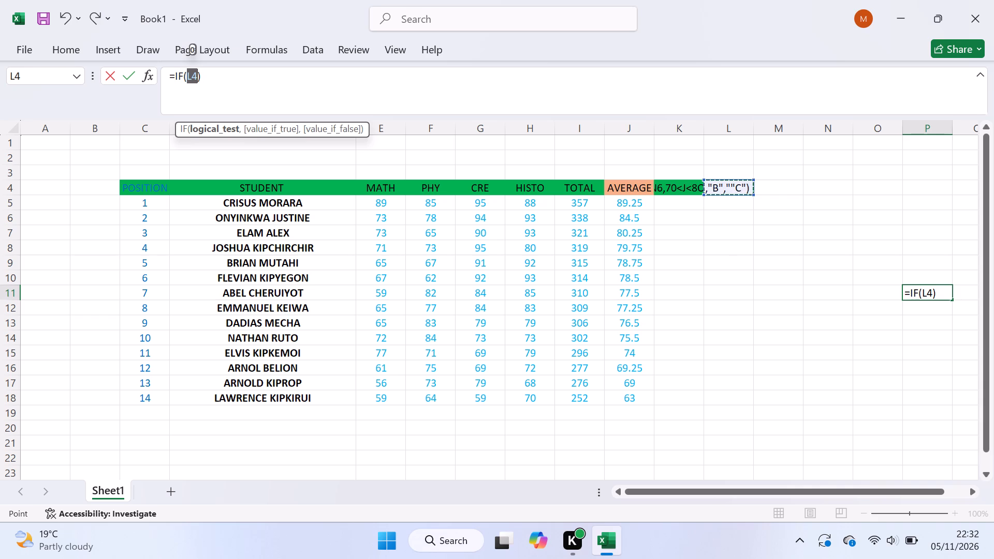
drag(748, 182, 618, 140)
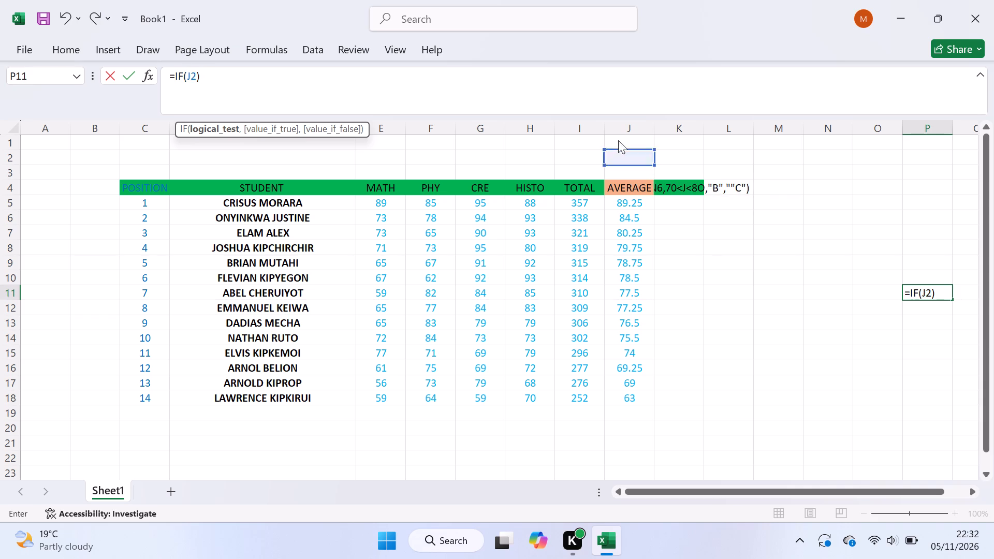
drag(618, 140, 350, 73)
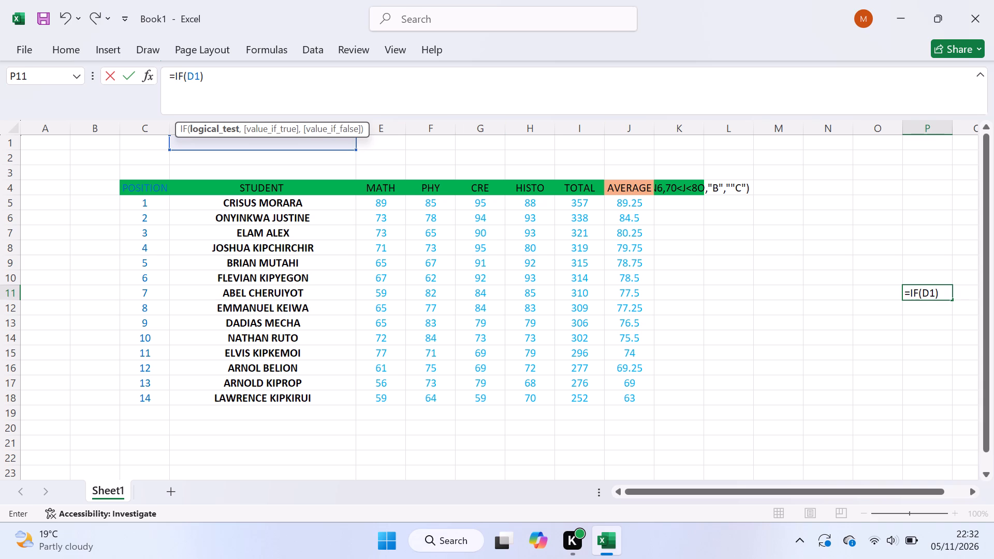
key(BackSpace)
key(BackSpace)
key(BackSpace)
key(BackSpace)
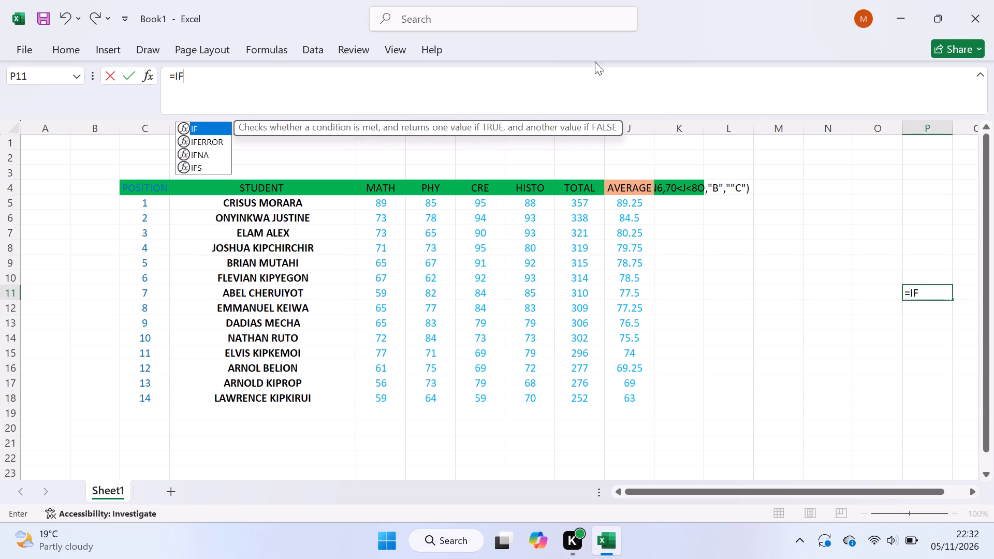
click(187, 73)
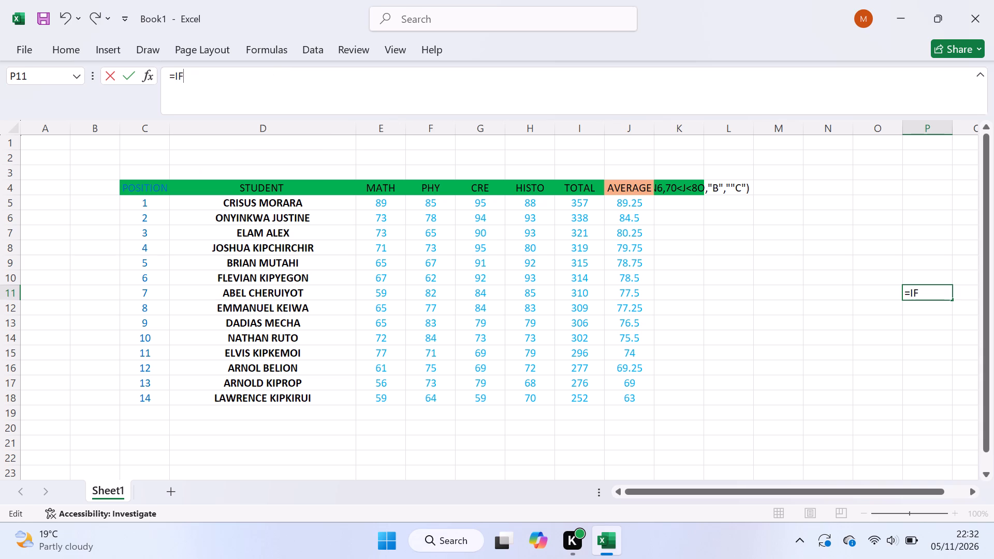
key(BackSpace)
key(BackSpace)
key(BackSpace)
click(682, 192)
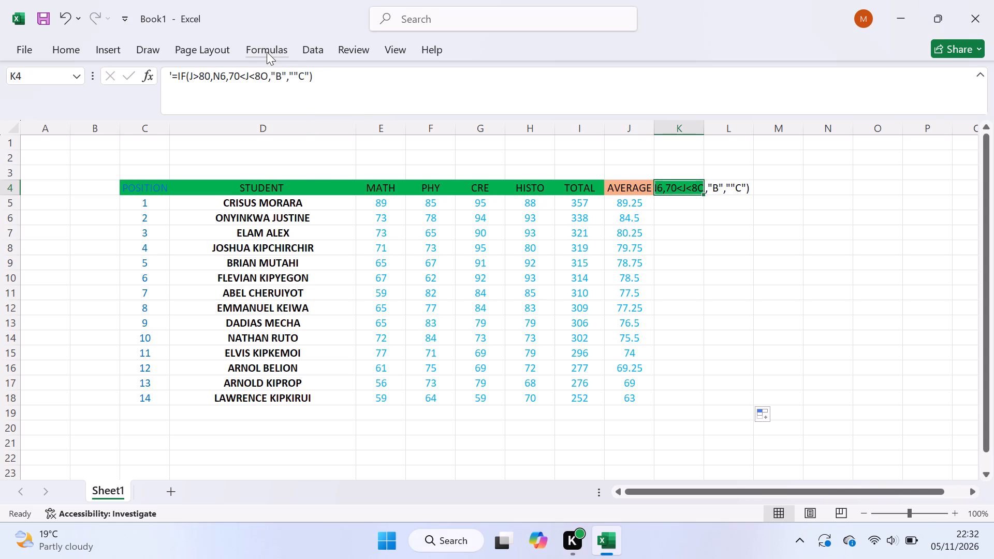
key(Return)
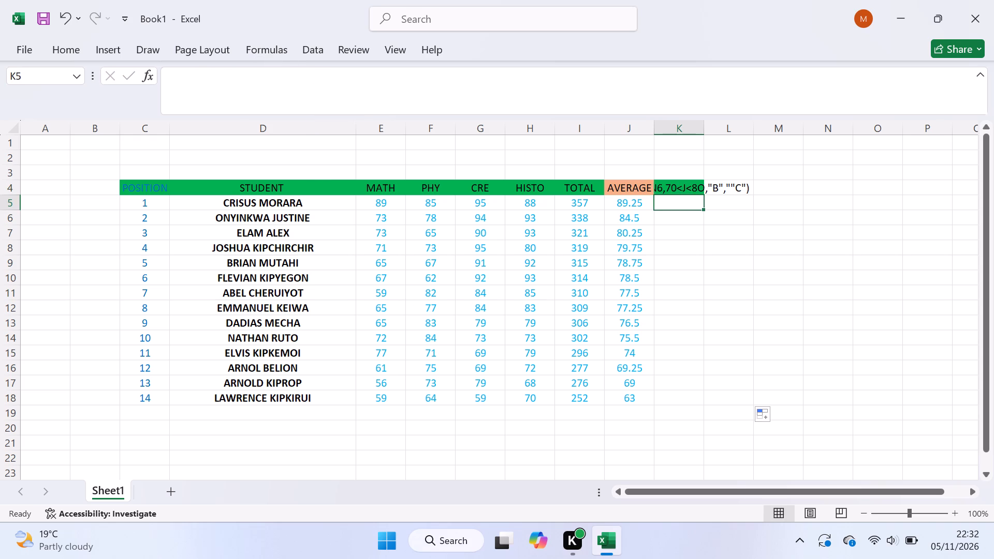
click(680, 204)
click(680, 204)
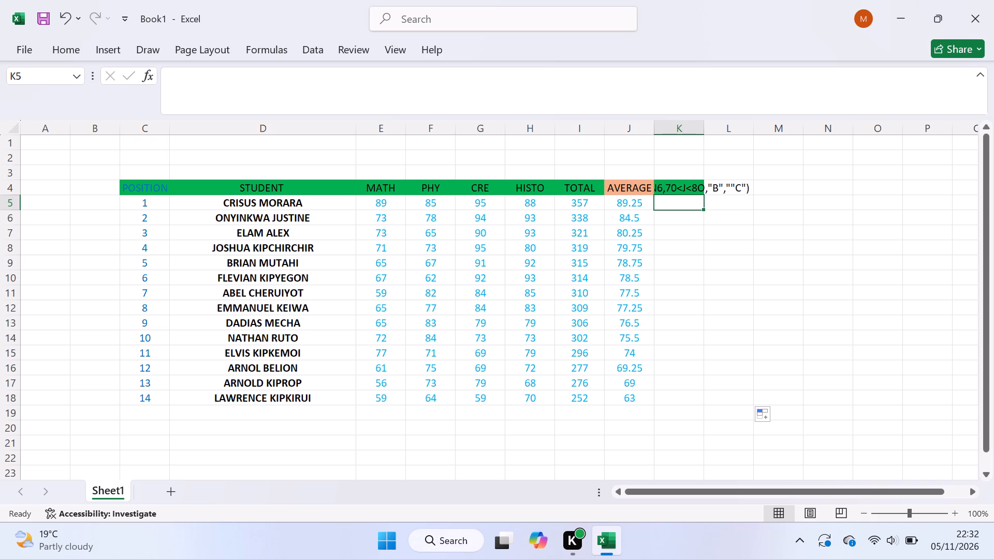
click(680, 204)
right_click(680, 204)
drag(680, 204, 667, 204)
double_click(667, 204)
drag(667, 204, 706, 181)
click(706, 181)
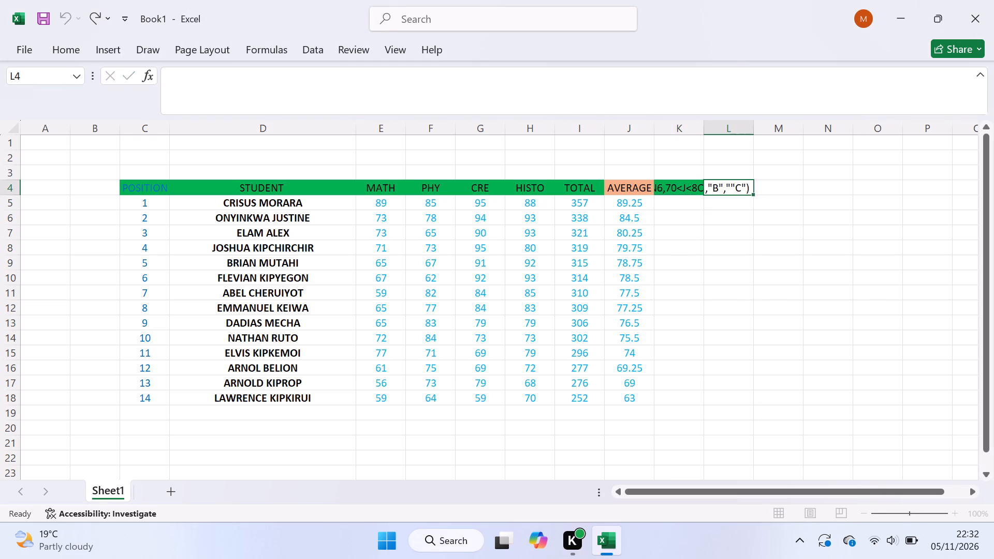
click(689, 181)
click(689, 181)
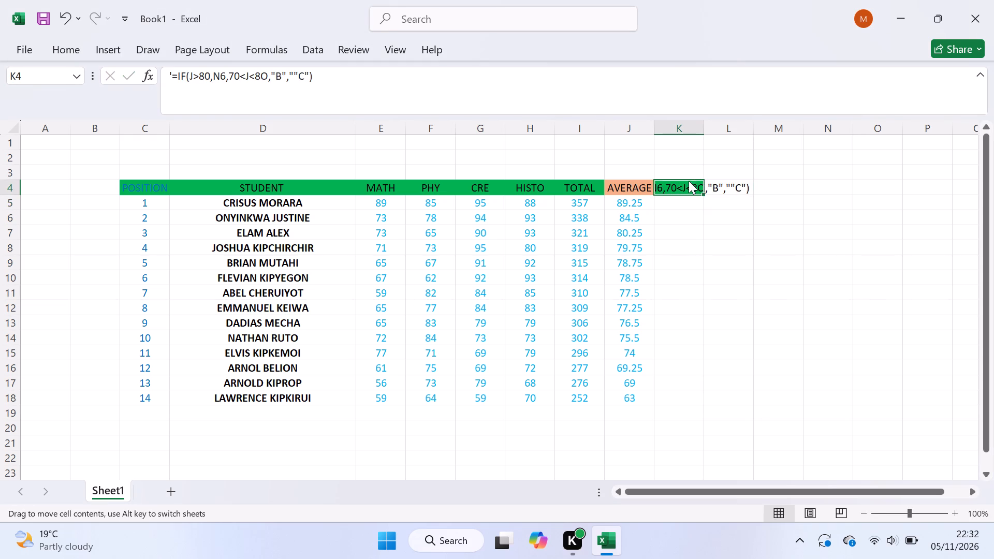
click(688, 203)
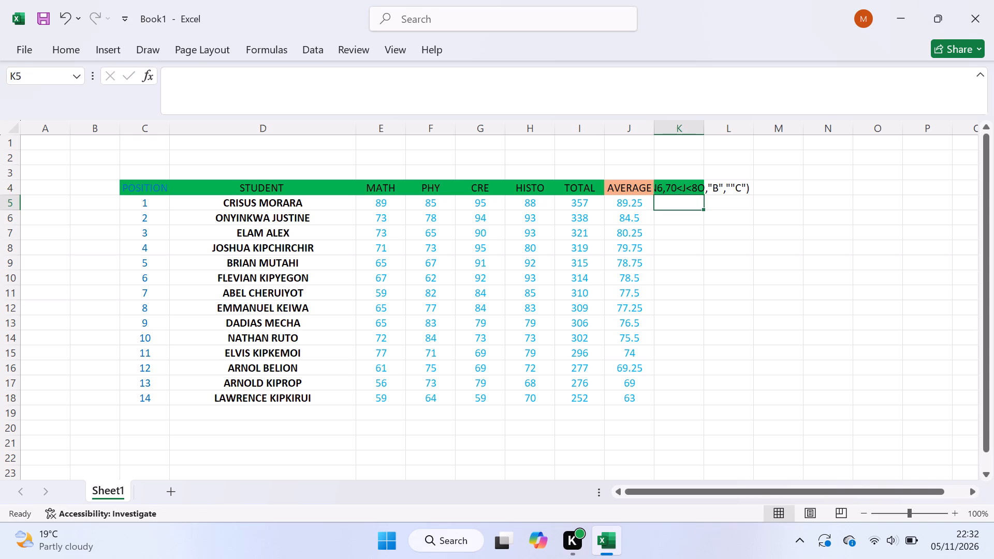
Remove the extra quotation mark before C in cell K4's grade formula text so it ends with "B","C").
click(691, 184)
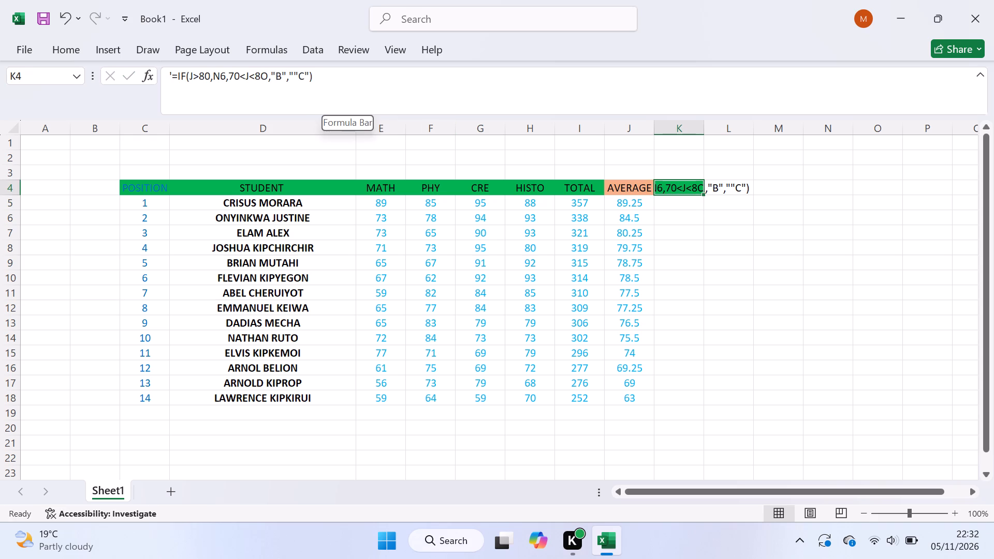
click(292, 70)
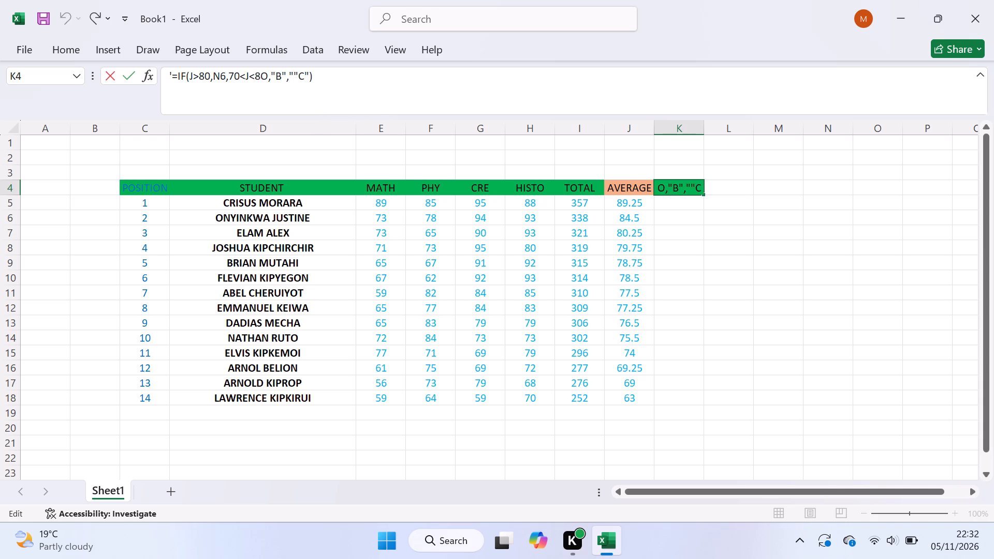
key(BackSpace)
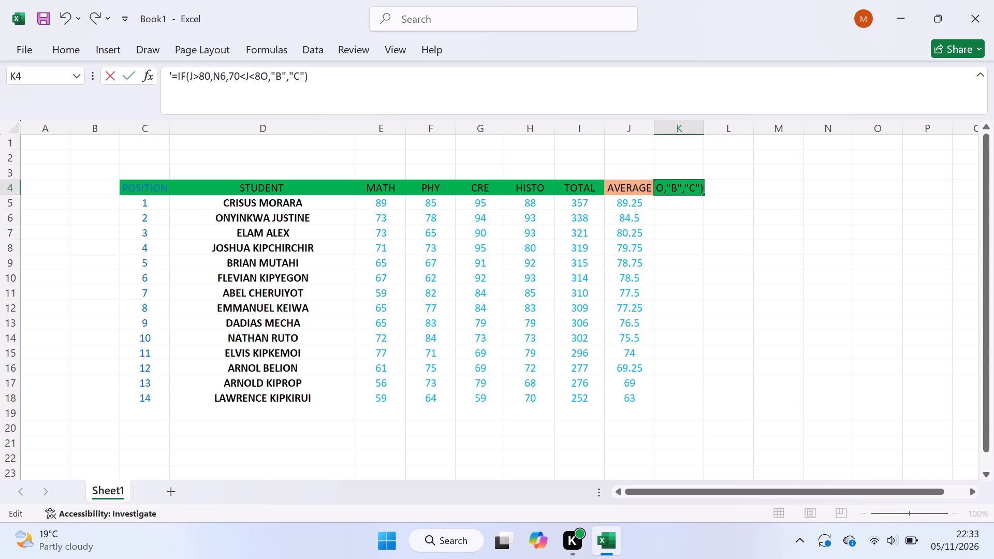
click(324, 75)
key(Return)
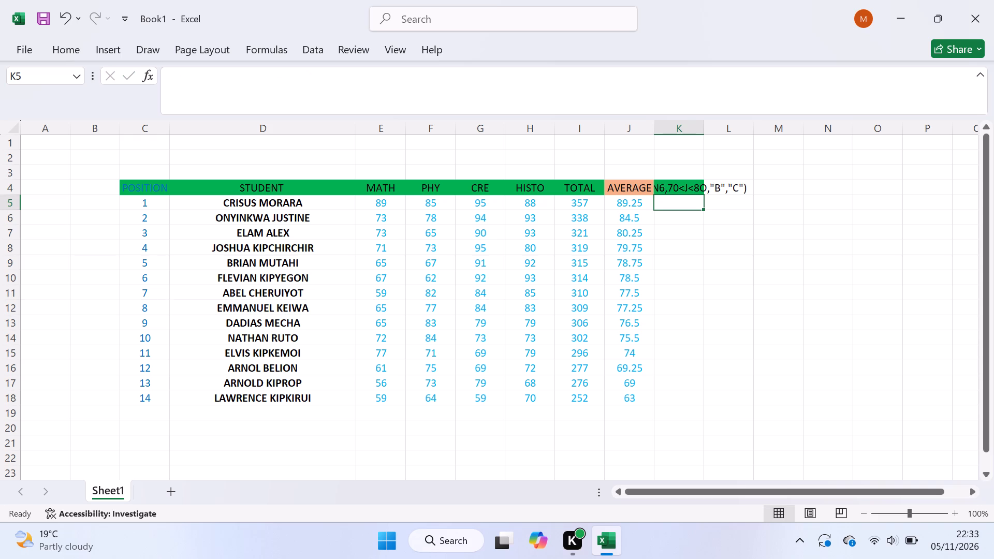
Fill the blank cell K5 down through K18, beside the student averages.
drag(705, 209, 705, 219)
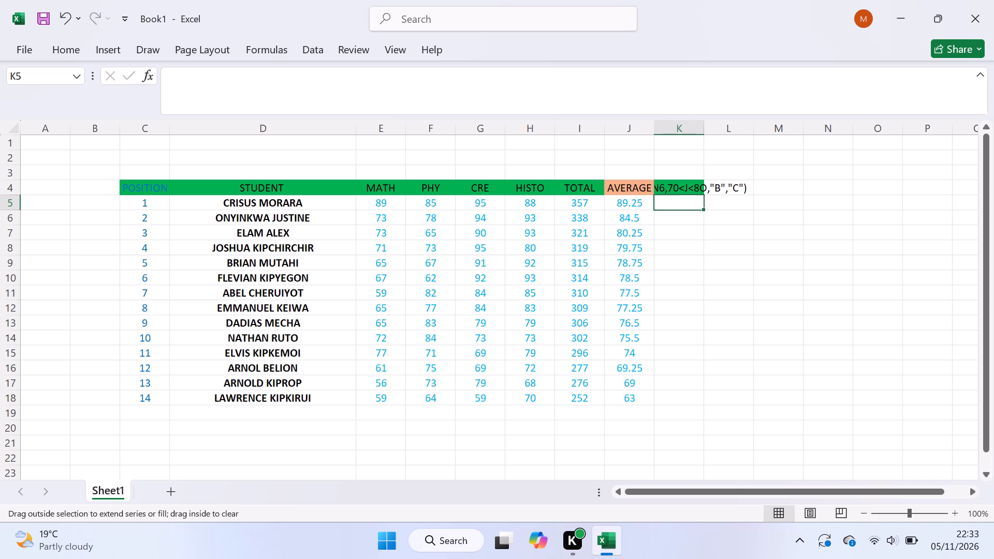
drag(705, 219, 703, 410)
Insert the logical function IF in cell K9, ready for its arguments.
click(675, 269)
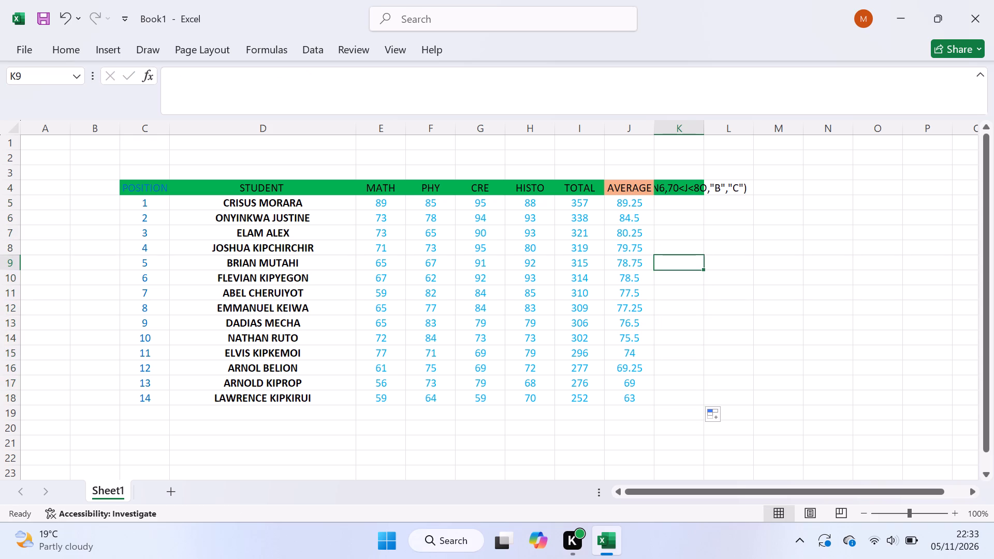
click(71, 48)
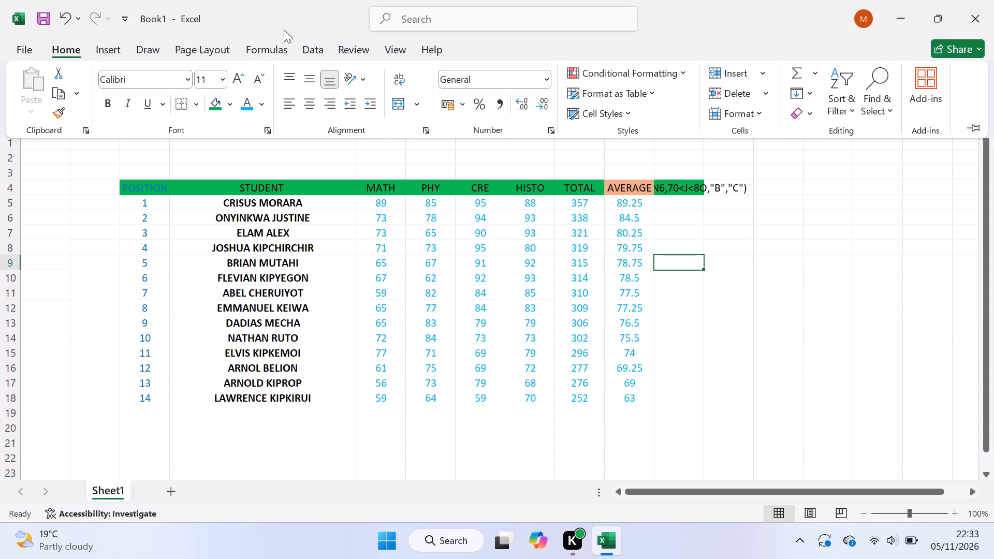
click(276, 47)
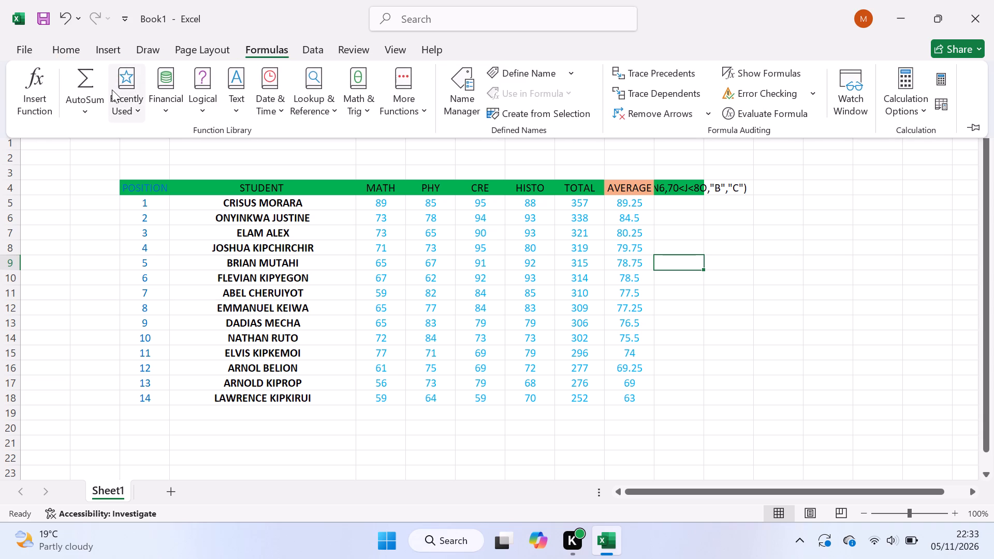
click(32, 93)
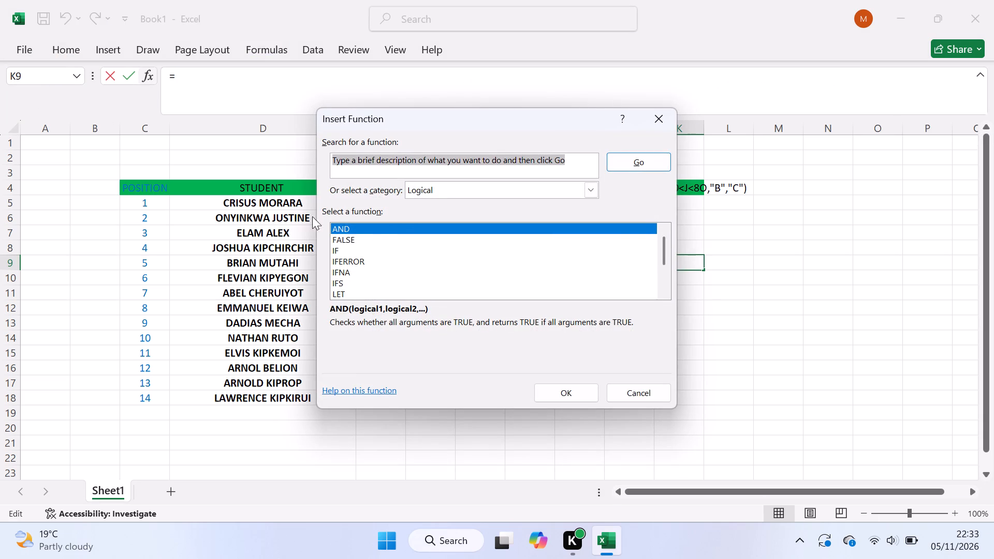
click(337, 251)
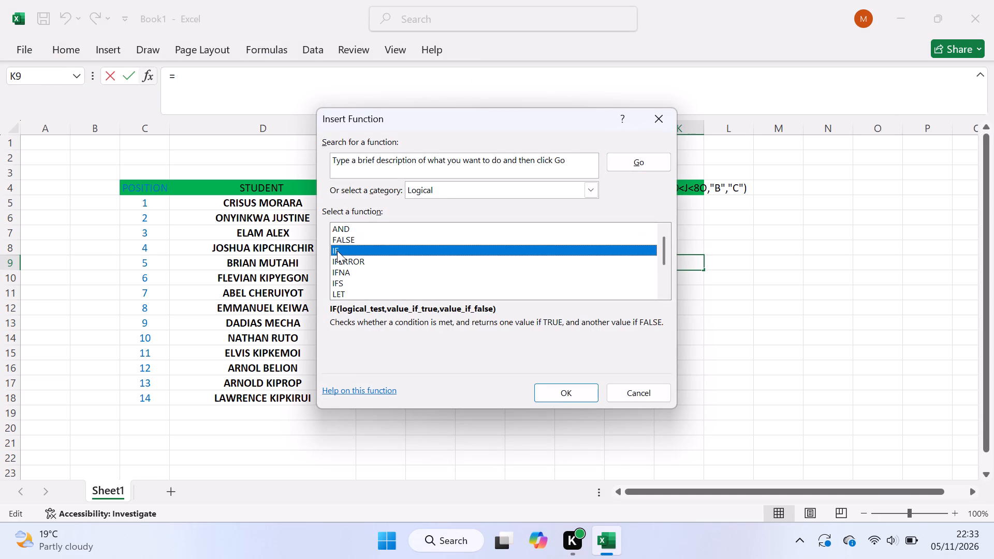
click(576, 391)
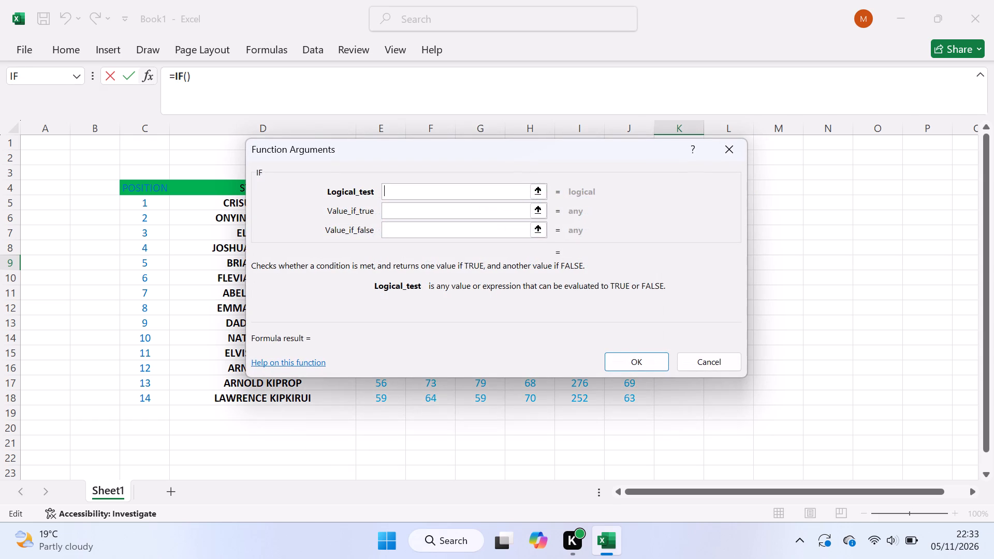
Enter K>80 as the logical test of the IF function in K9, followed by a single comma.
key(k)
key(shift+greater)
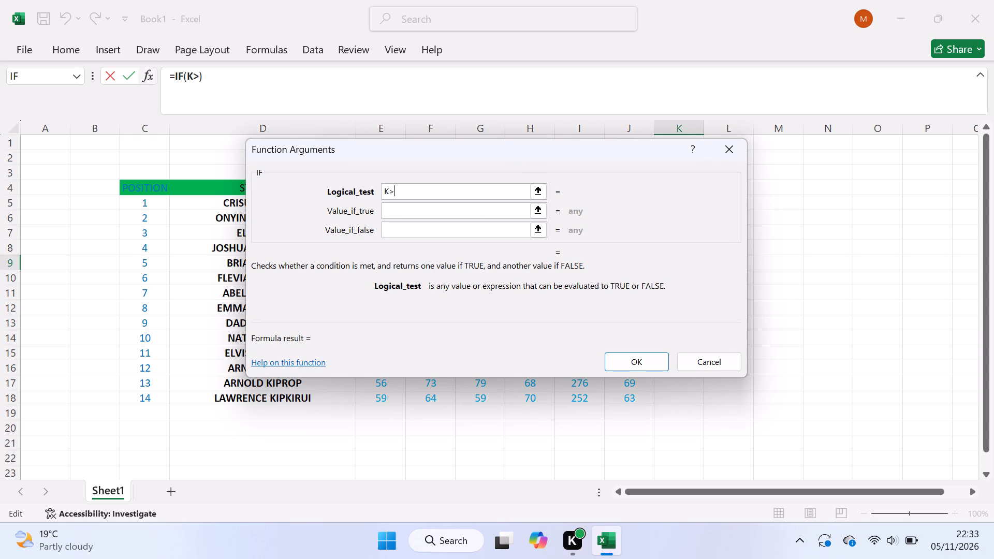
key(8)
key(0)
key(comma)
key(BackSpace)
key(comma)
key(BackSpace)
key(BackSpace)
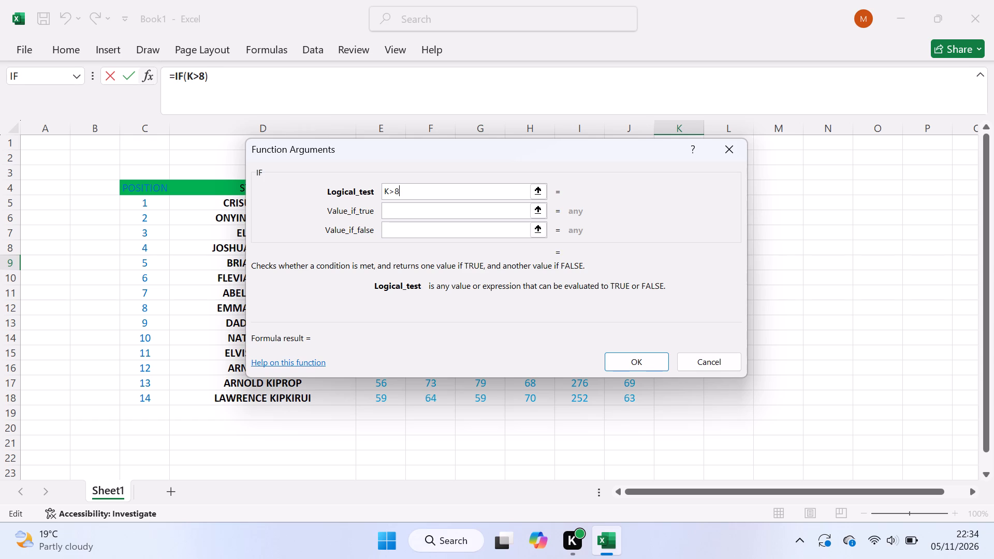
key(BackSpace)
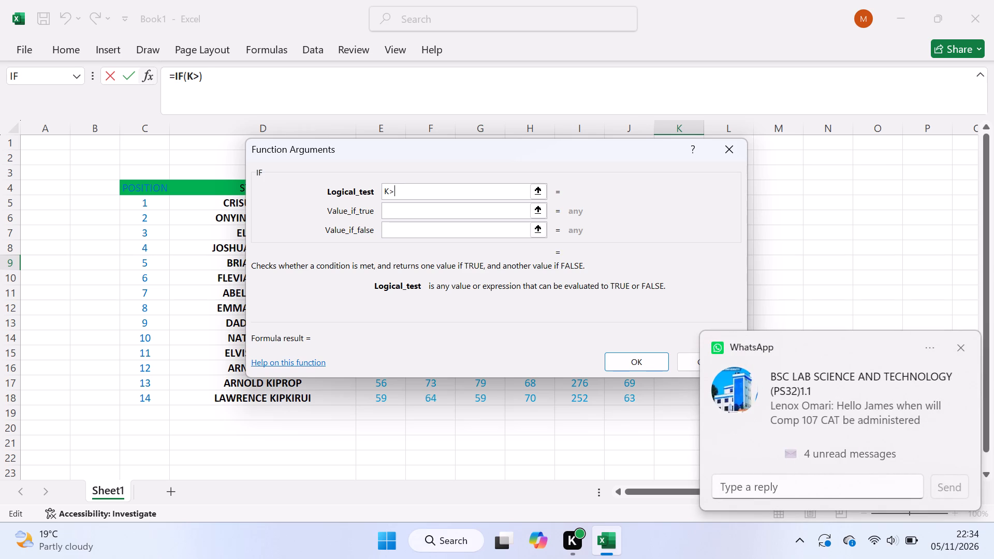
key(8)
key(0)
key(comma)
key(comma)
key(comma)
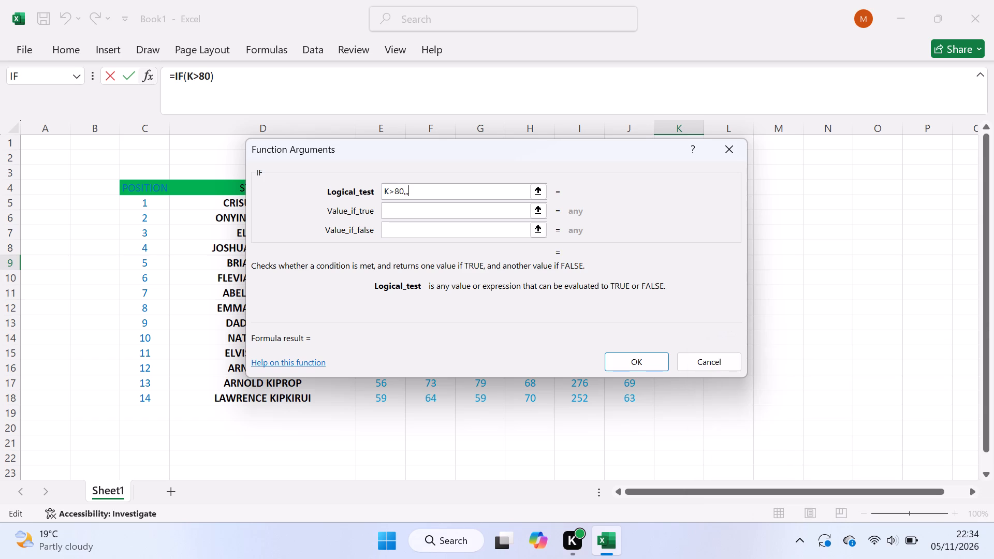
key(BackSpace)
key(BackSpace)
Continue the IF arguments after the test with "A" as the true result and 70<K as the false argument.
key(shift+quotedbl)
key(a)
key(shift+quotedbl)
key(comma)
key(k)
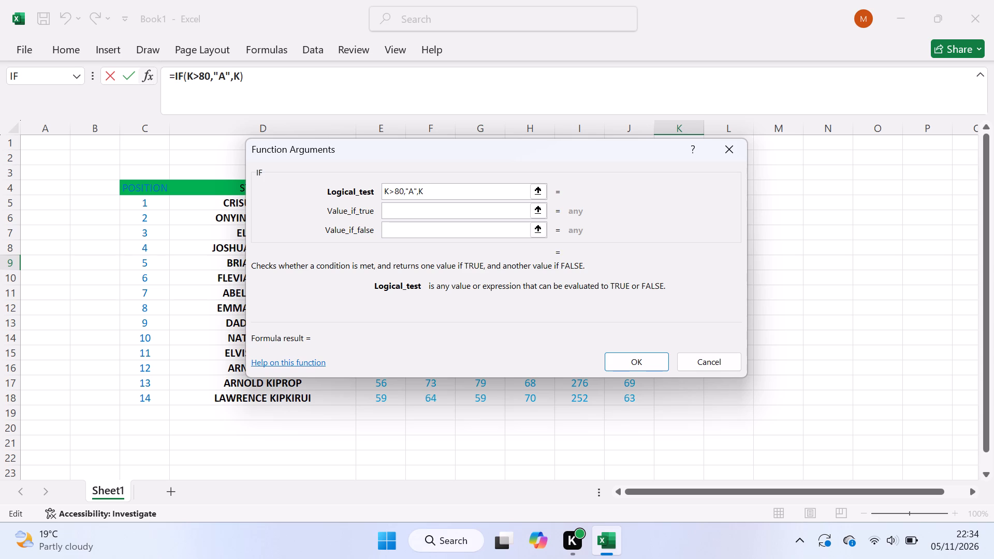
key(BackSpace)
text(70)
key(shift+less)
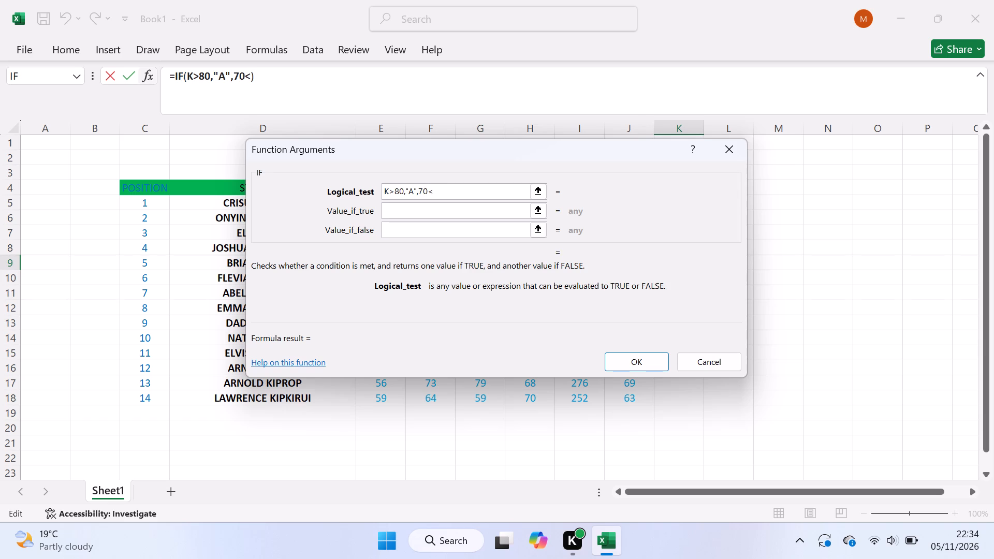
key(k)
Replace K with J in both conditions of the K9 formula, giving J>80 and 70<J.
click(191, 75)
key(BackSpace)
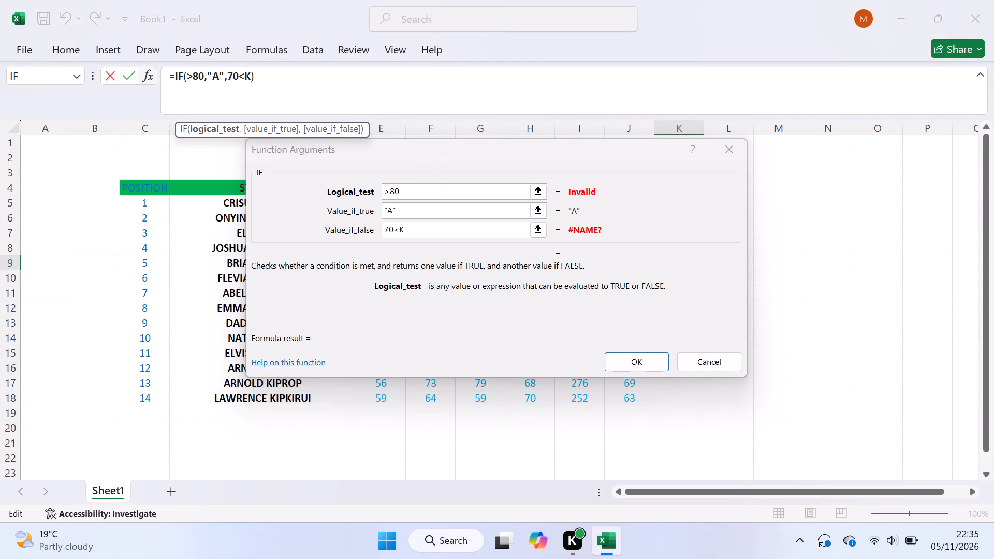
key(j)
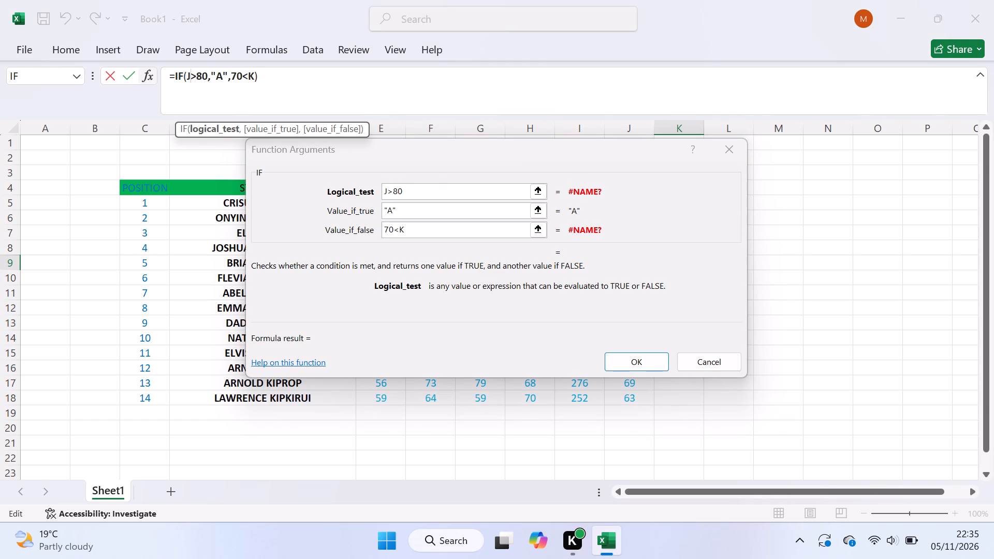
click(254, 74)
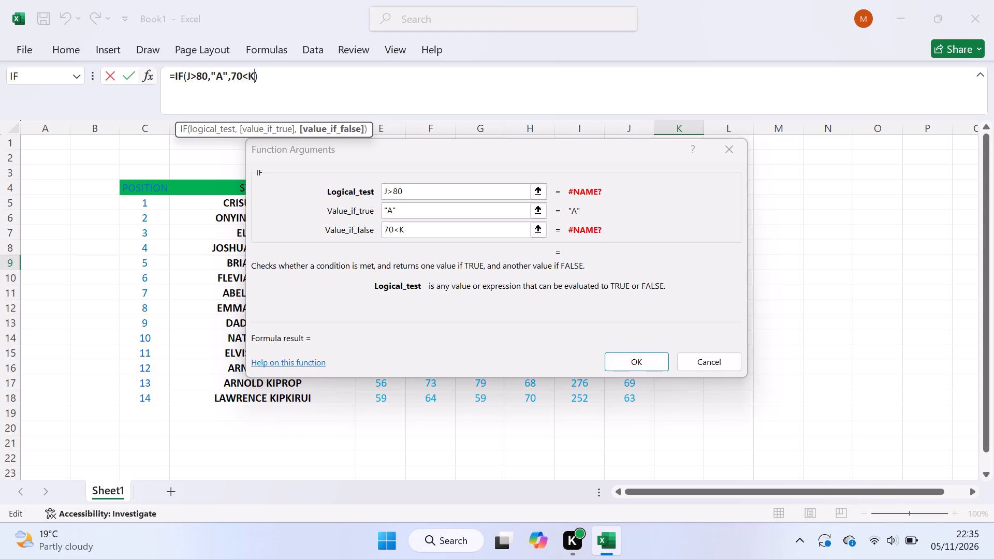
key(BackSpace)
key(j)
Complete the K9 formula as =IF(J>80,"A",70<J<80,"B","C") and try to enter it.
key(shift+less)
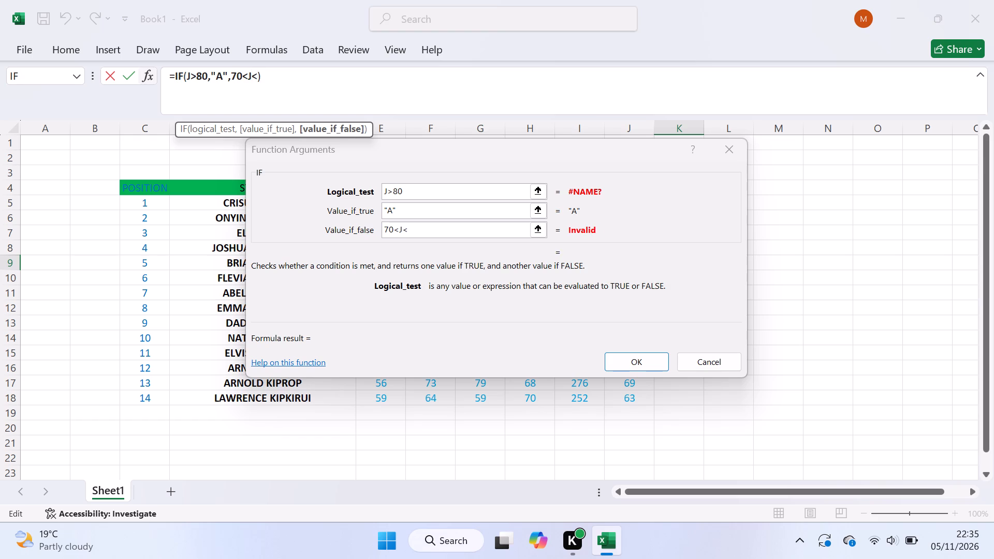
text(80)
key(comma)
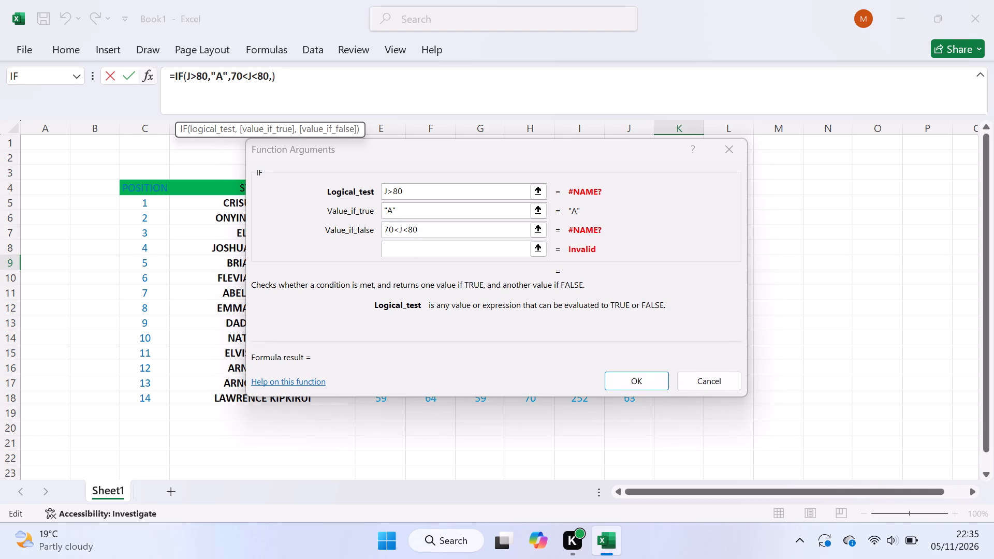
key(shift+quotedbl)
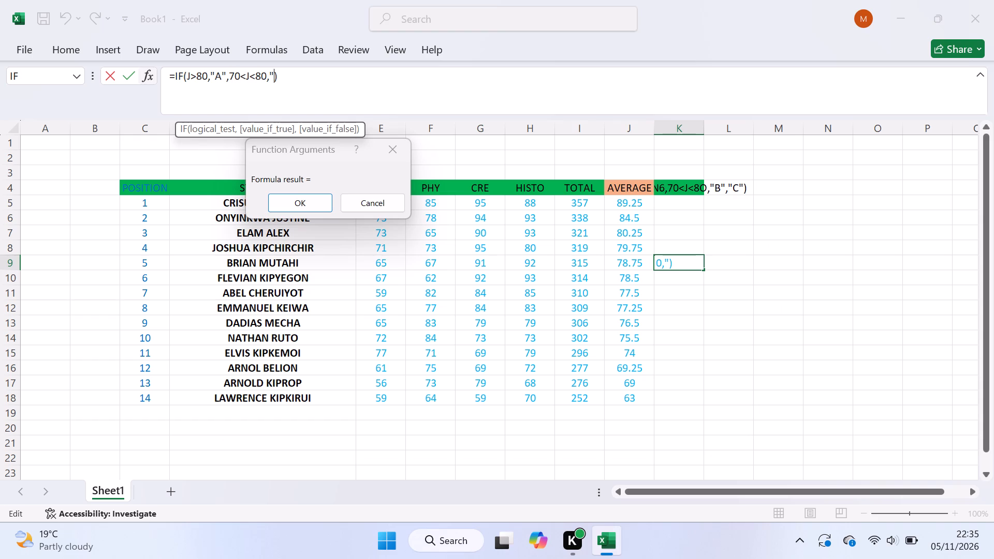
key(b)
key(shift+quotedbl)
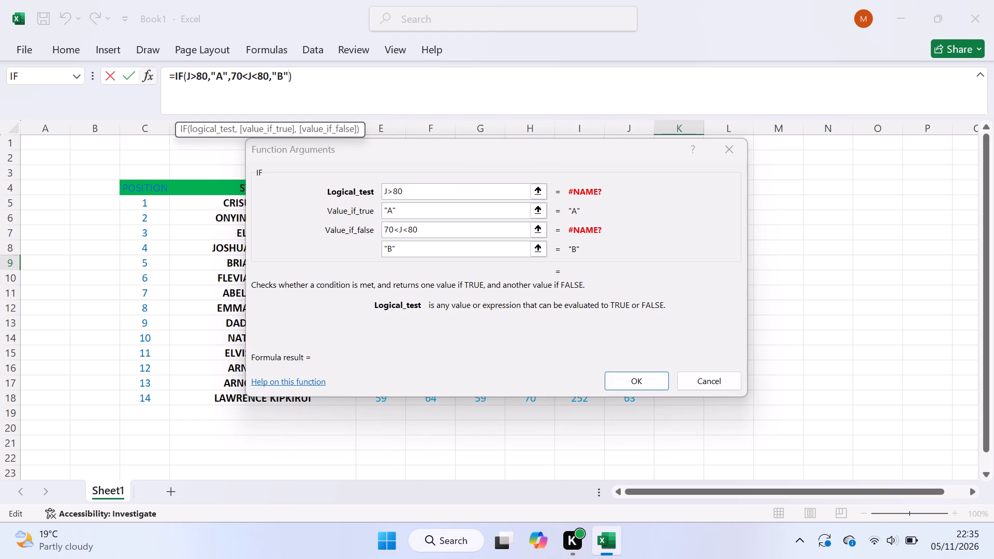
key(comma)
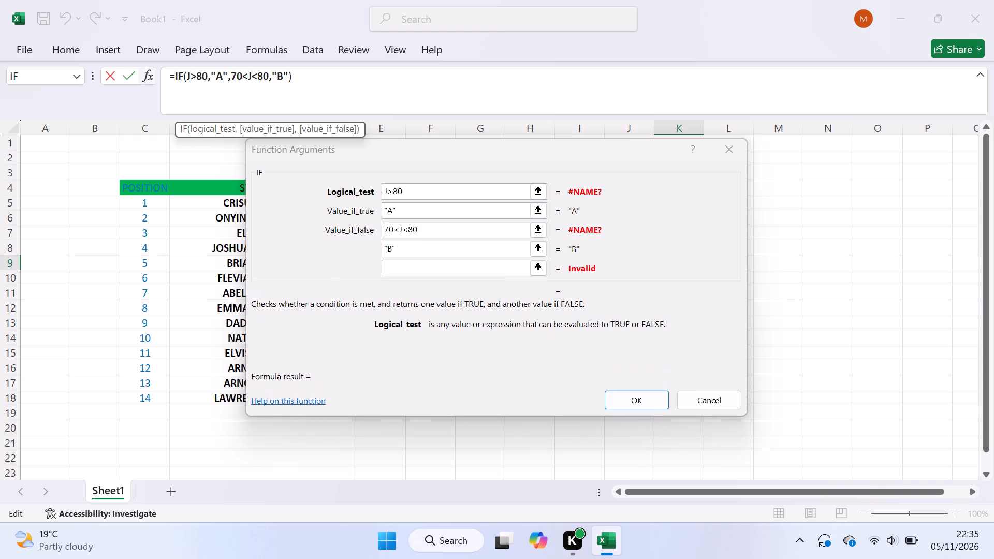
key(shift+quotedbl)
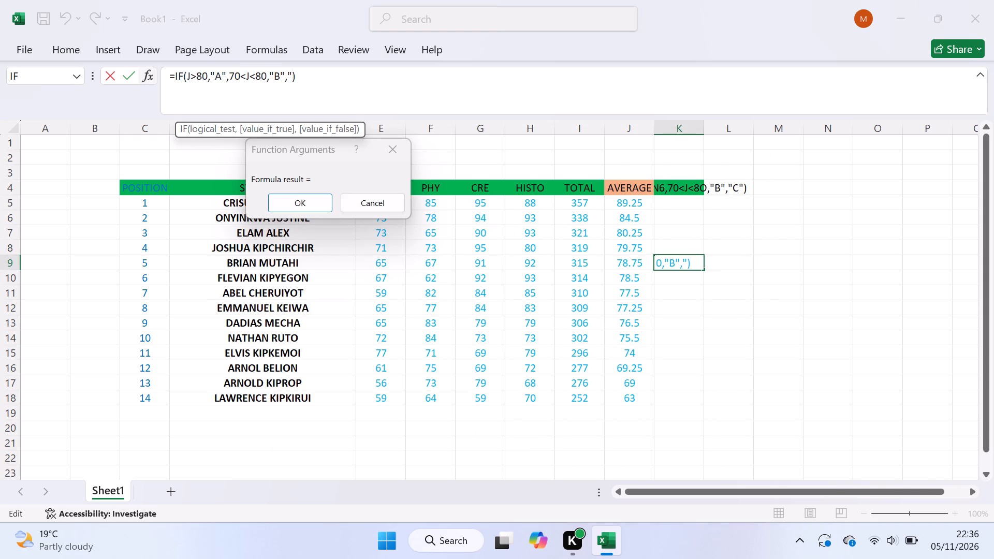
key(c)
key(shift+quotedbl)
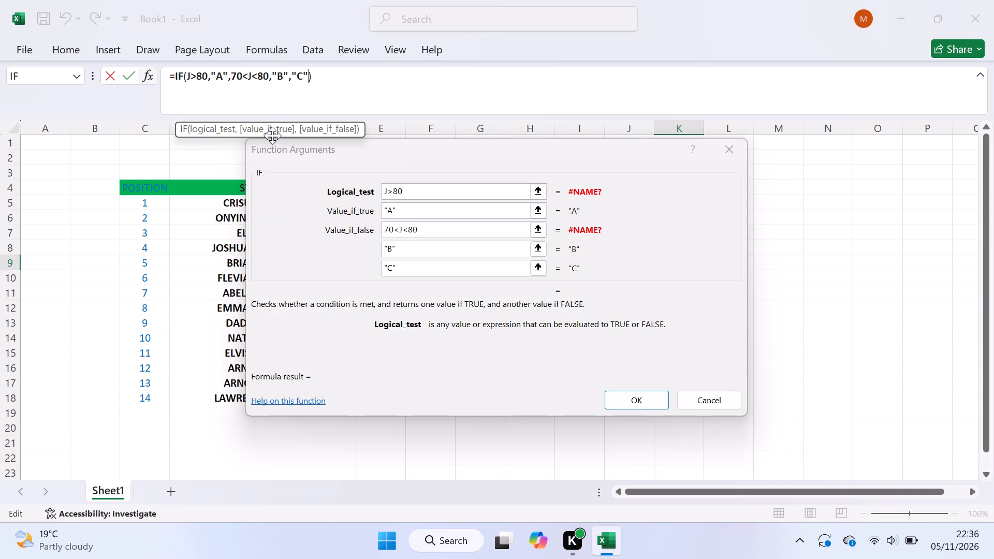
click(639, 399)
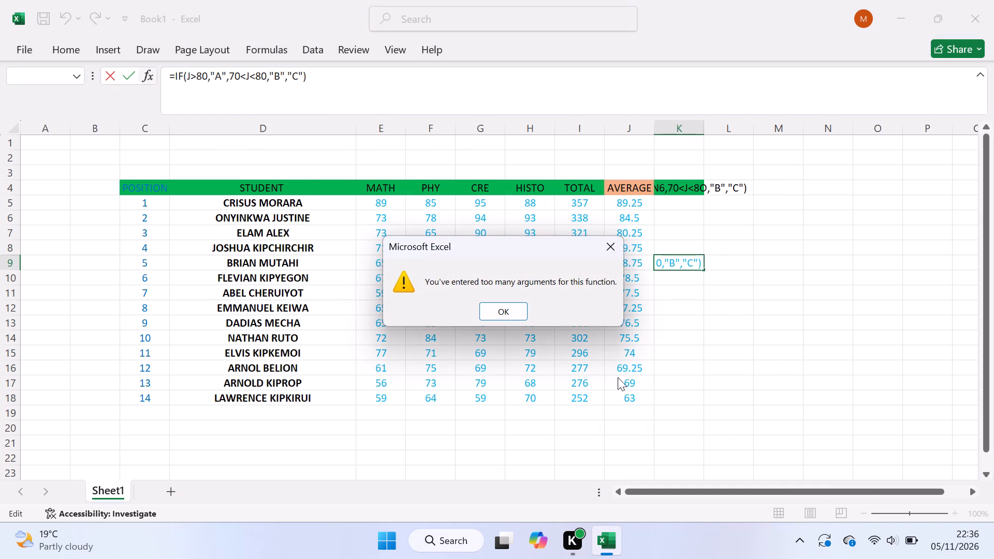
click(511, 313)
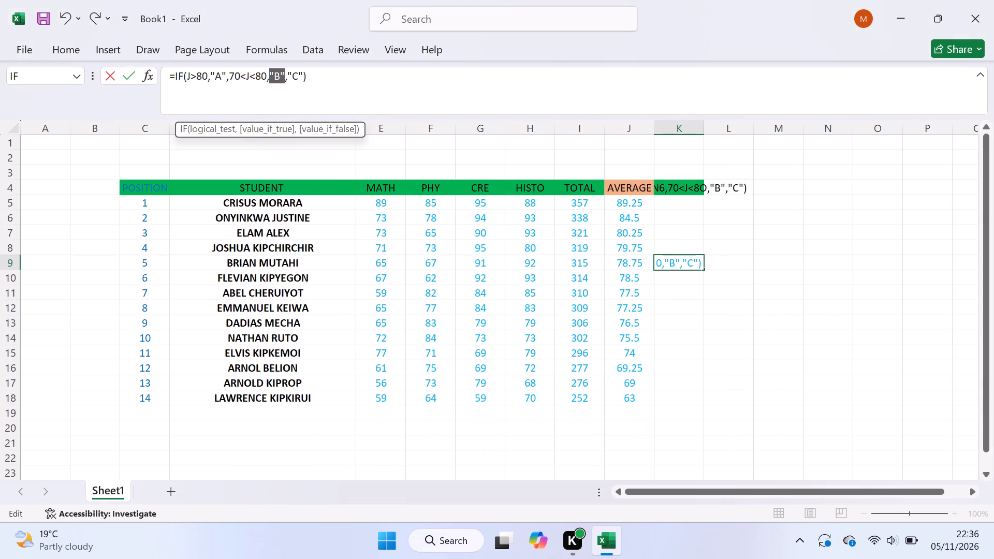
Replace "B" in the K9 formula with the range J5:M5 and try to enter the formula.
click(718, 189)
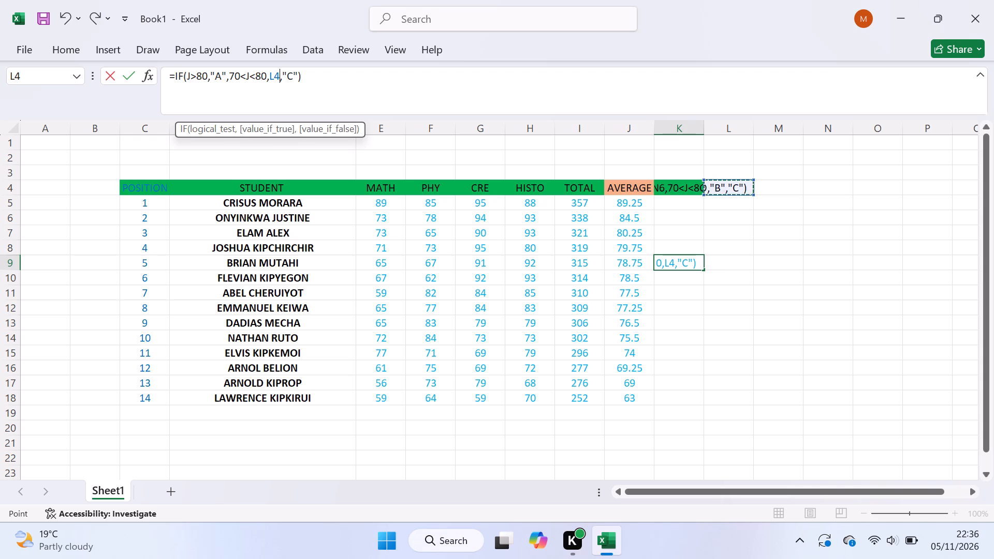
drag(756, 196, 749, 231)
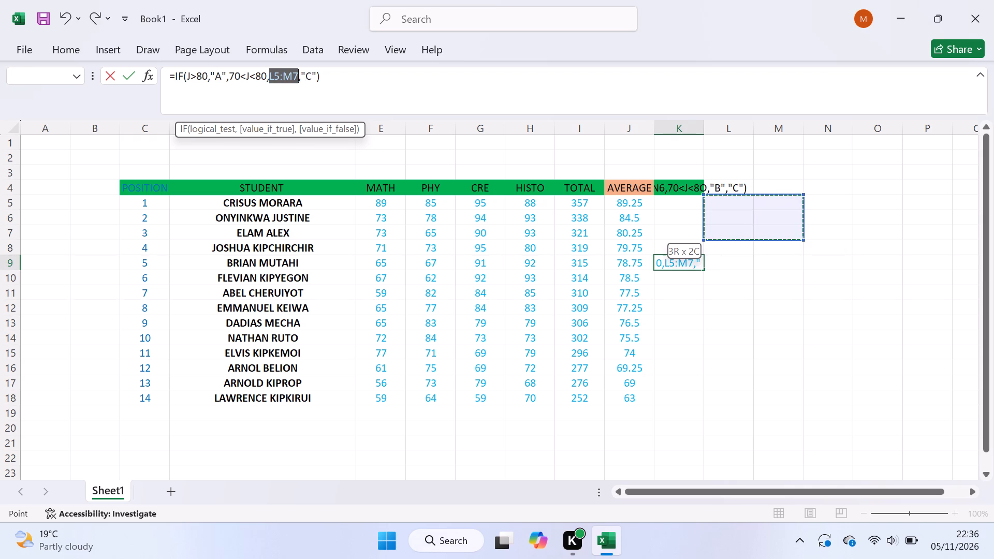
drag(749, 231, 694, 232)
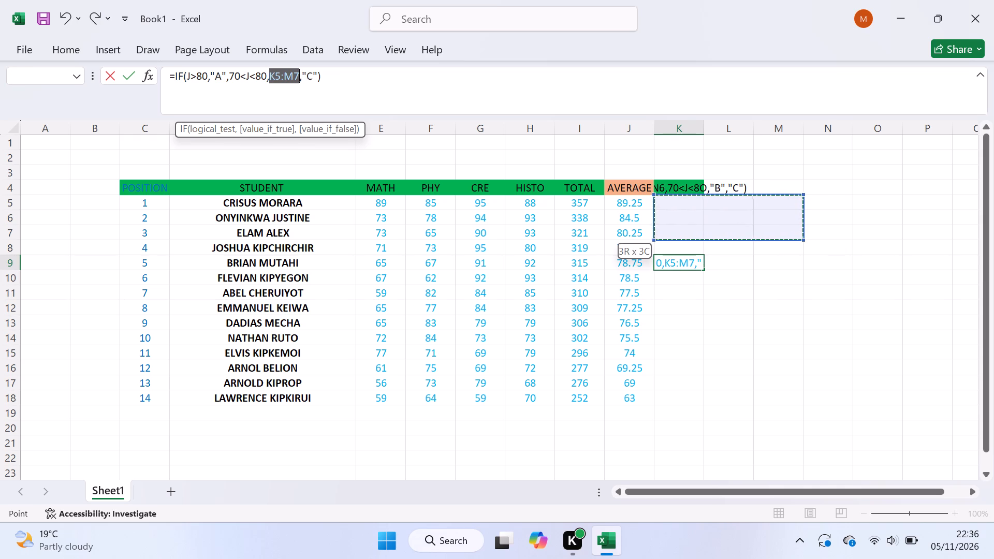
drag(694, 232, 697, 334)
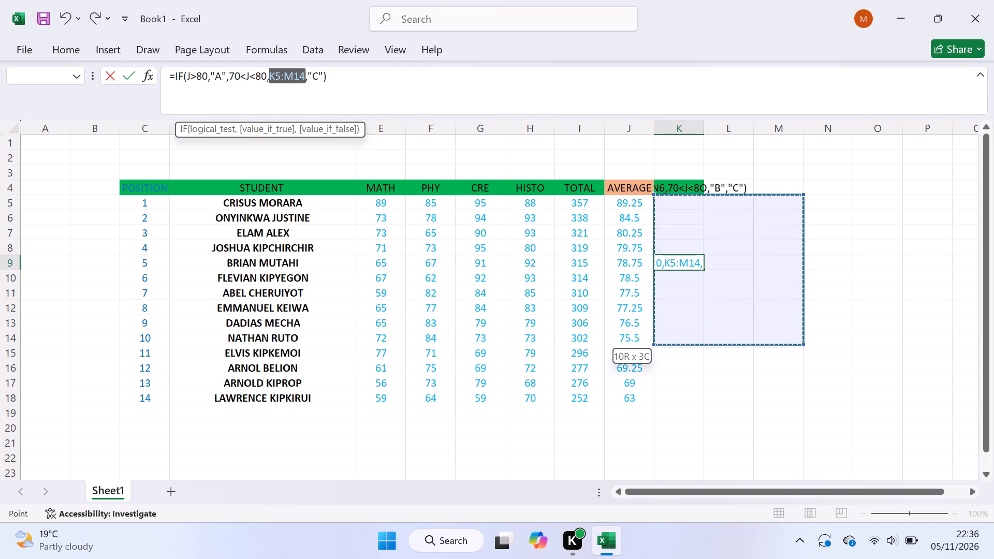
drag(697, 334, 692, 431)
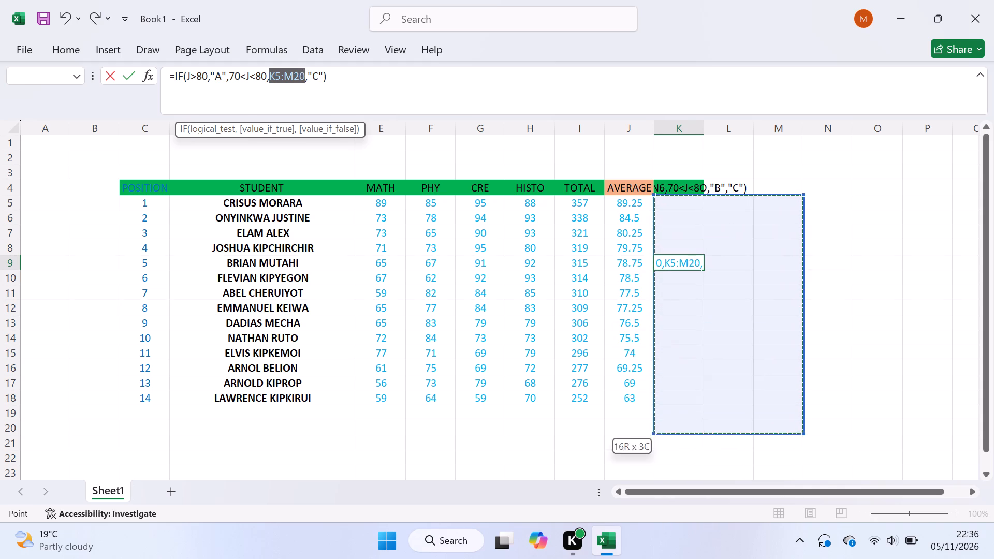
drag(692, 431, 679, 213)
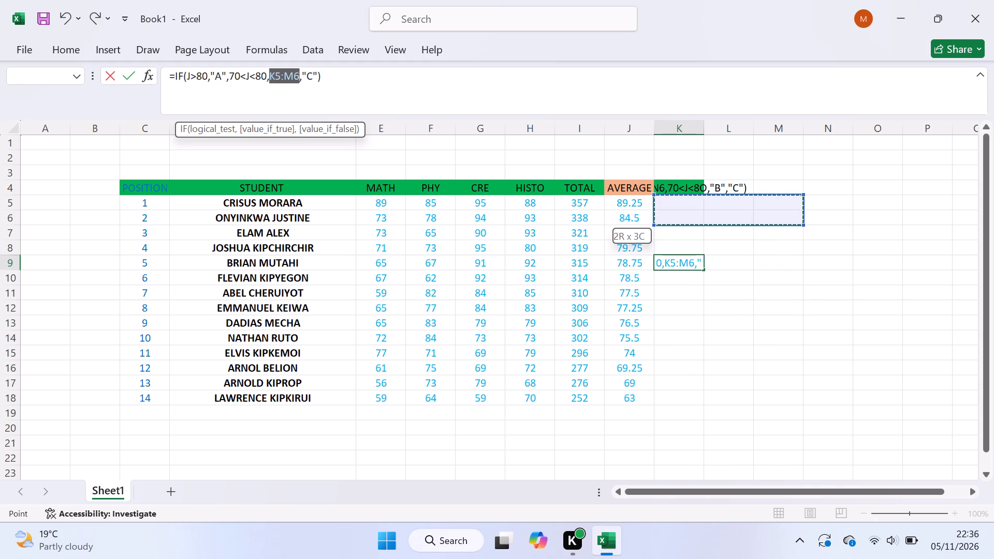
drag(679, 213, 648, 202)
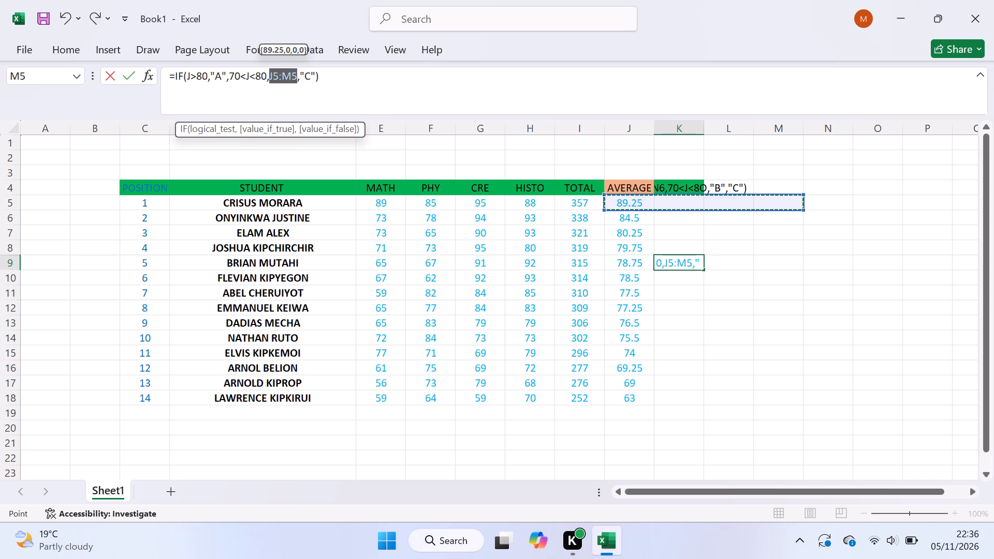
key(Return)
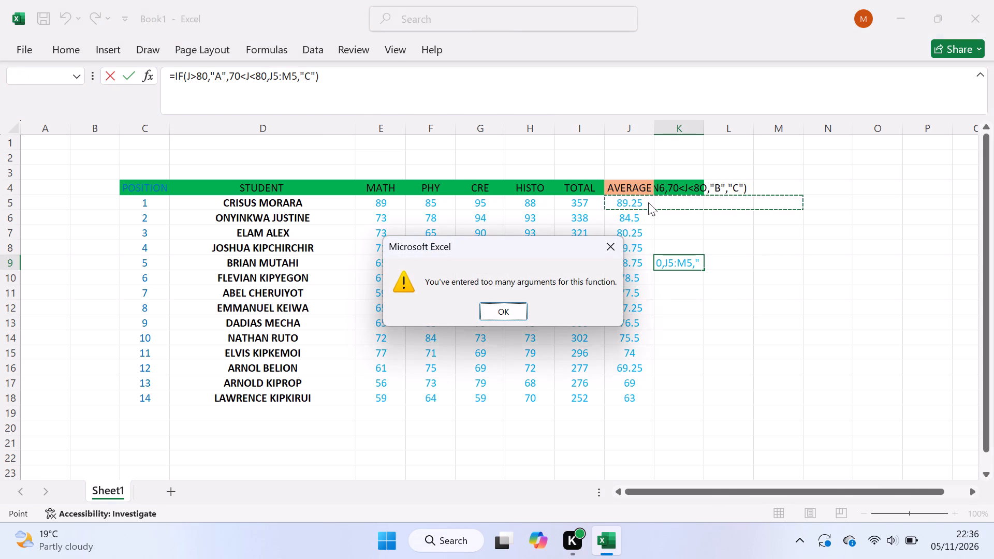
click(511, 302)
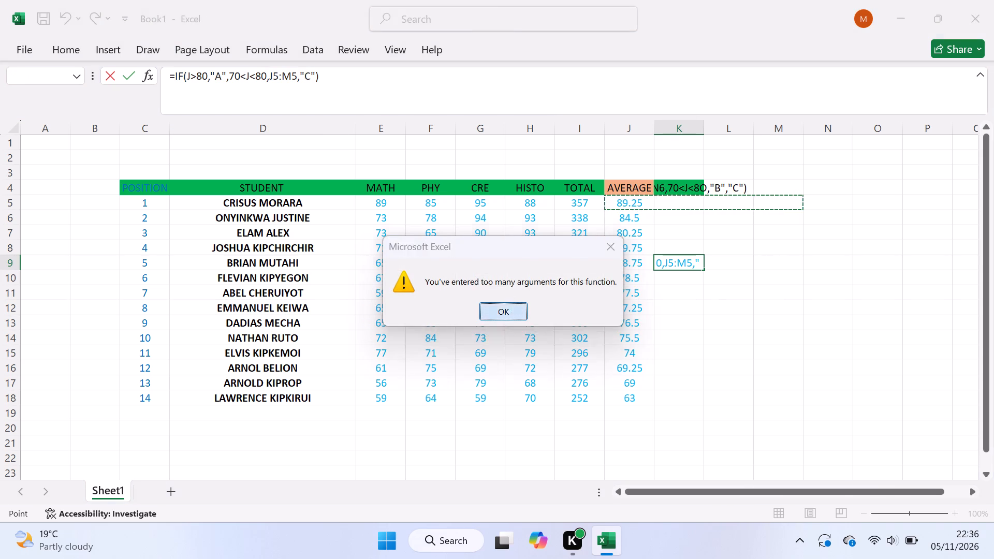
Change the range in the K9 formula to J5:K5 and try to enter the formula again.
click(696, 200)
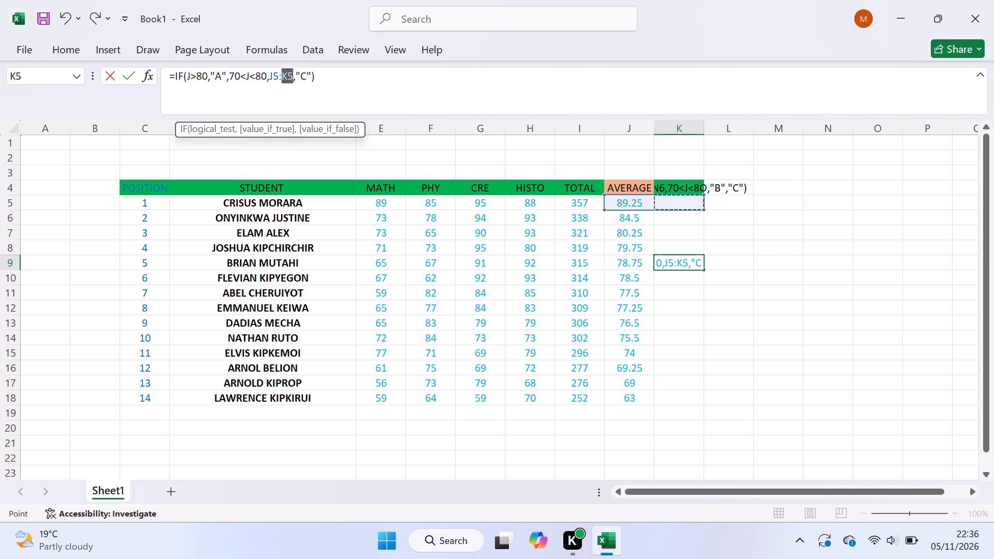
key(Return)
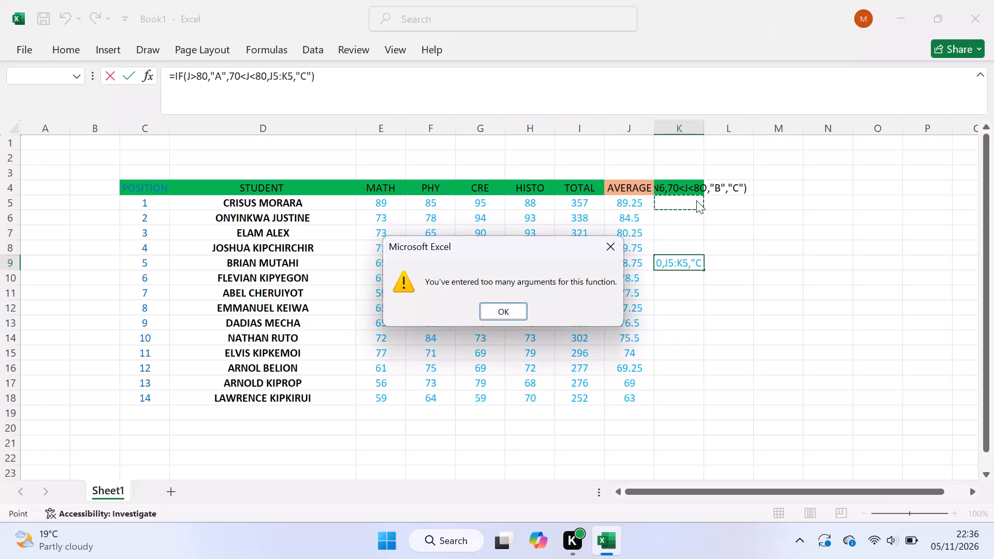
key(Return)
key(Return)
key(Return)
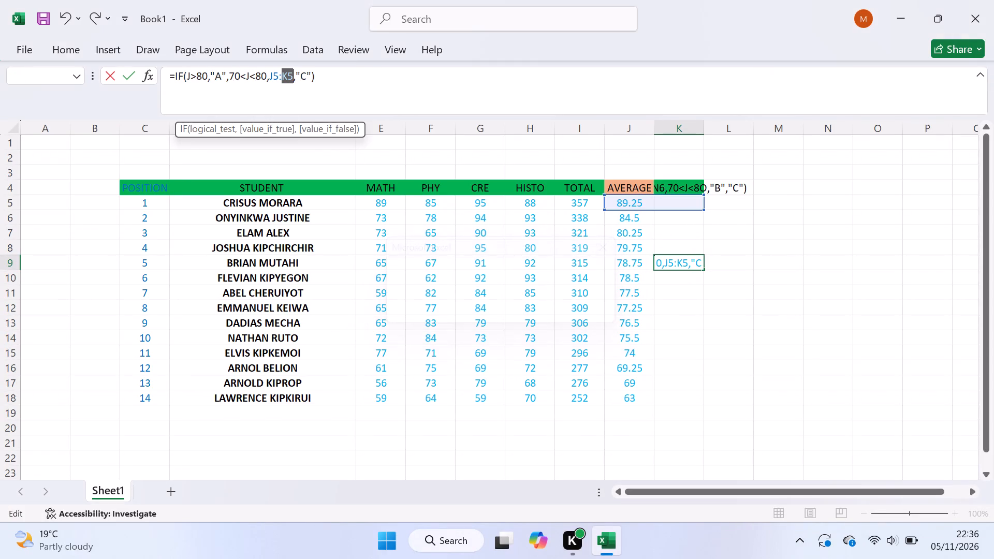
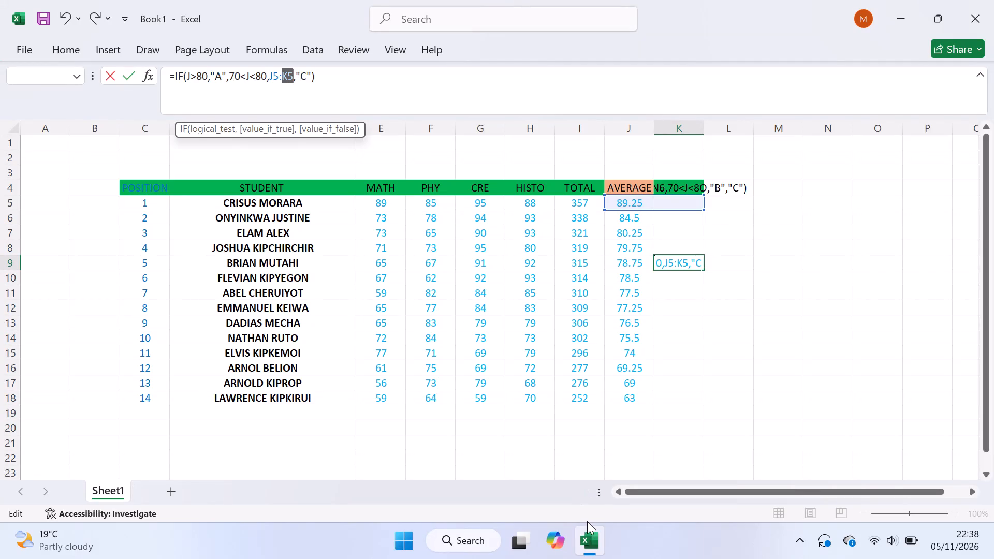
Launch the Kuro app from the recently added apps.
click(396, 537)
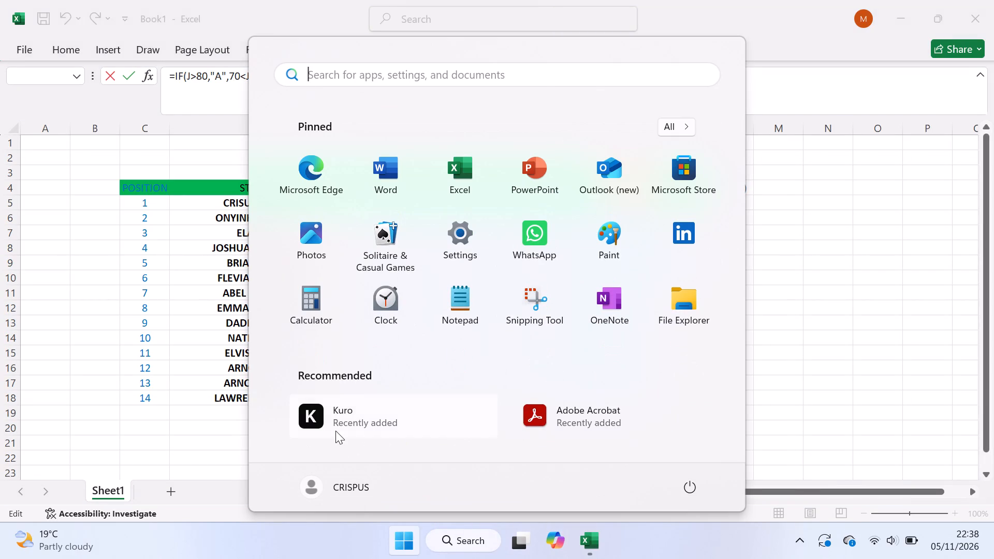
click(335, 431)
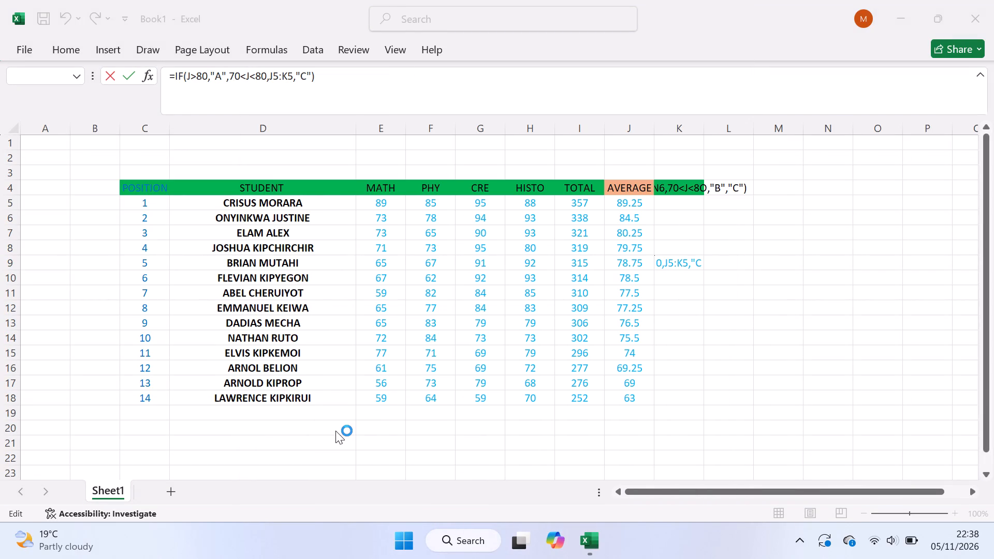
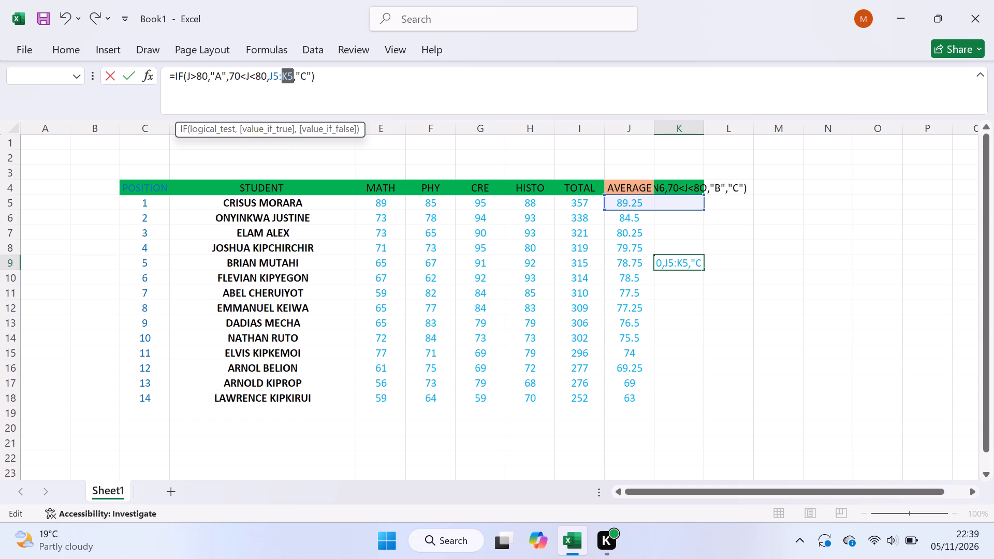
Delete the end reference of the range that starts with J5: in cell K9's IF formula.
click(713, 295)
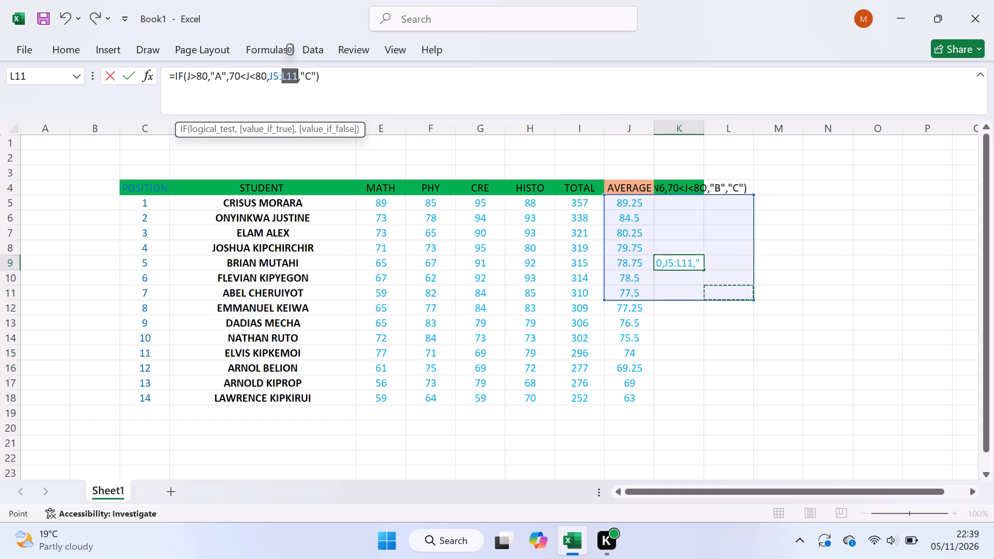
click(743, 186)
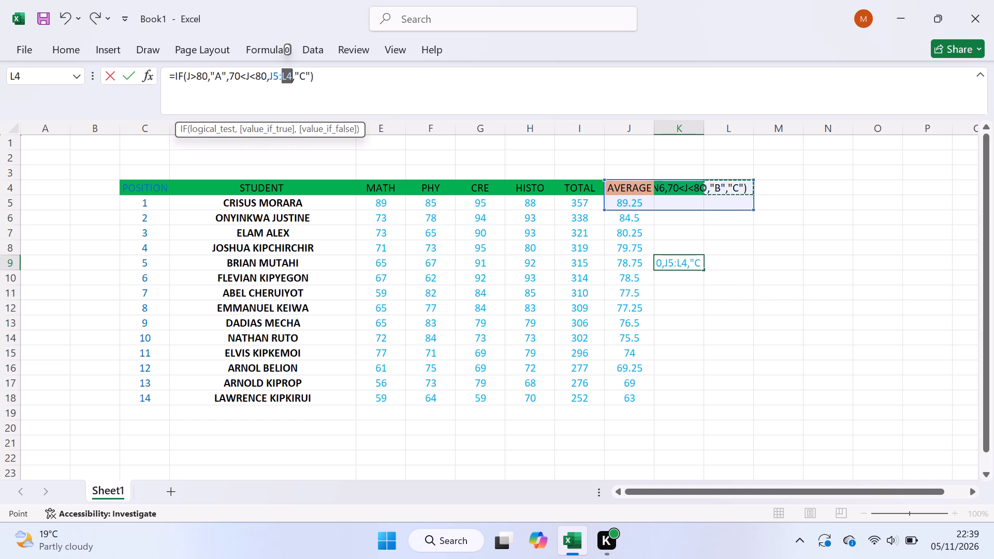
key(BackSpace)
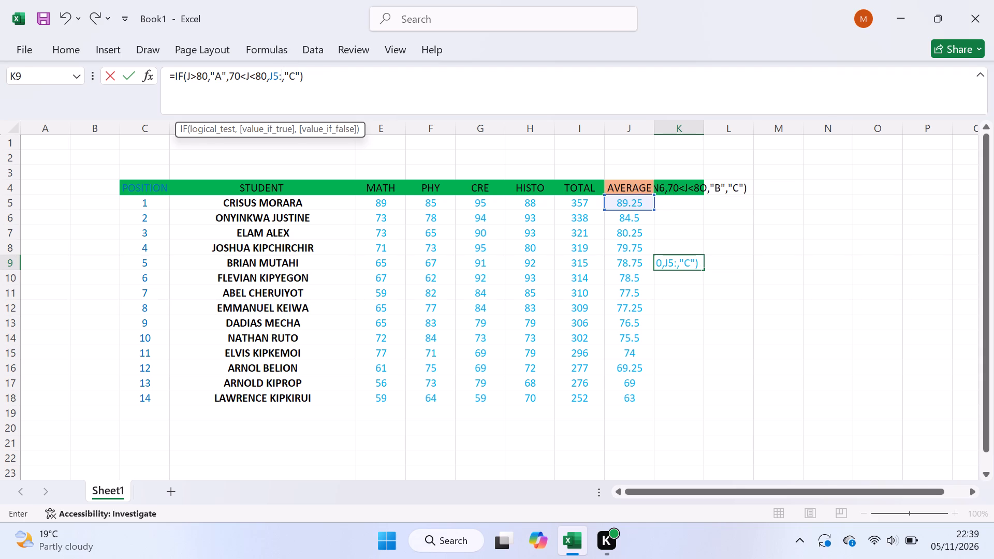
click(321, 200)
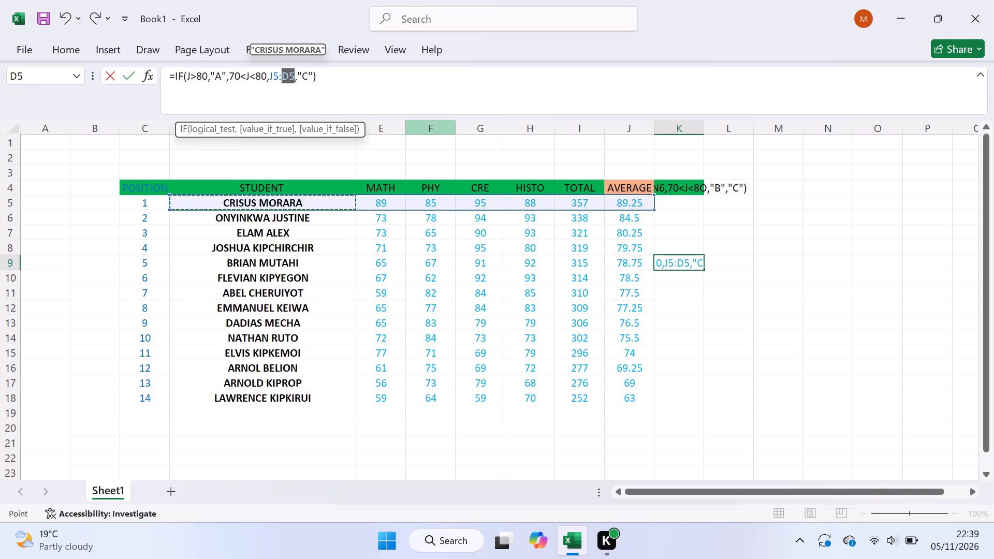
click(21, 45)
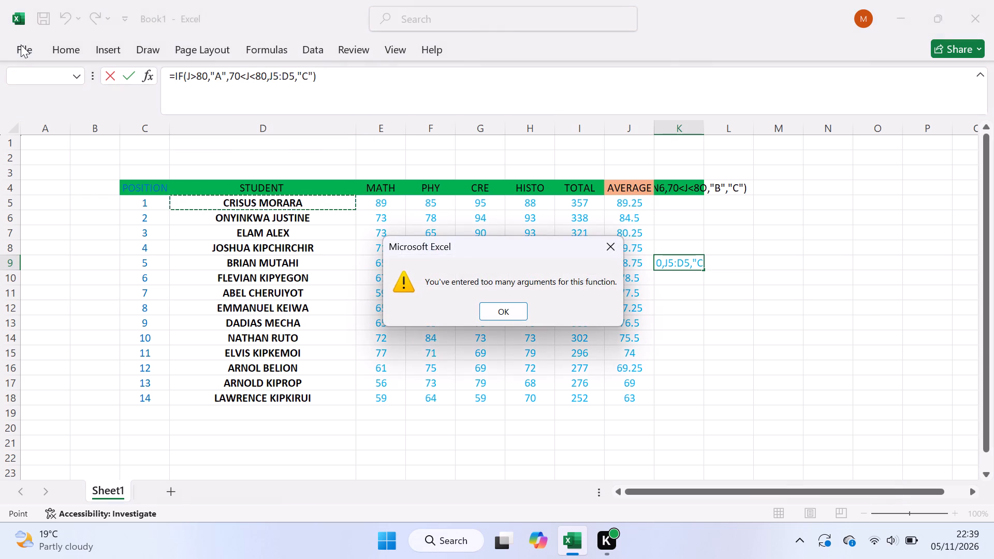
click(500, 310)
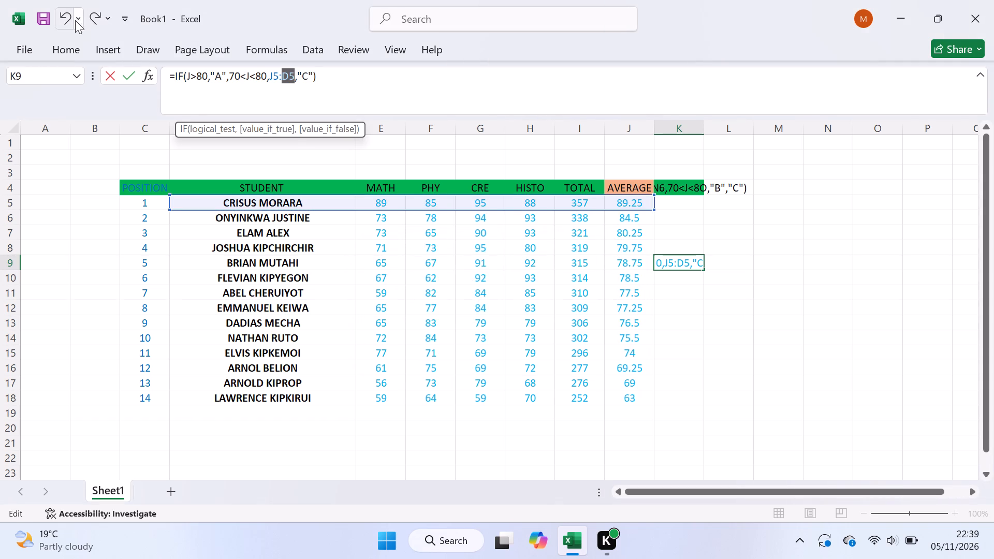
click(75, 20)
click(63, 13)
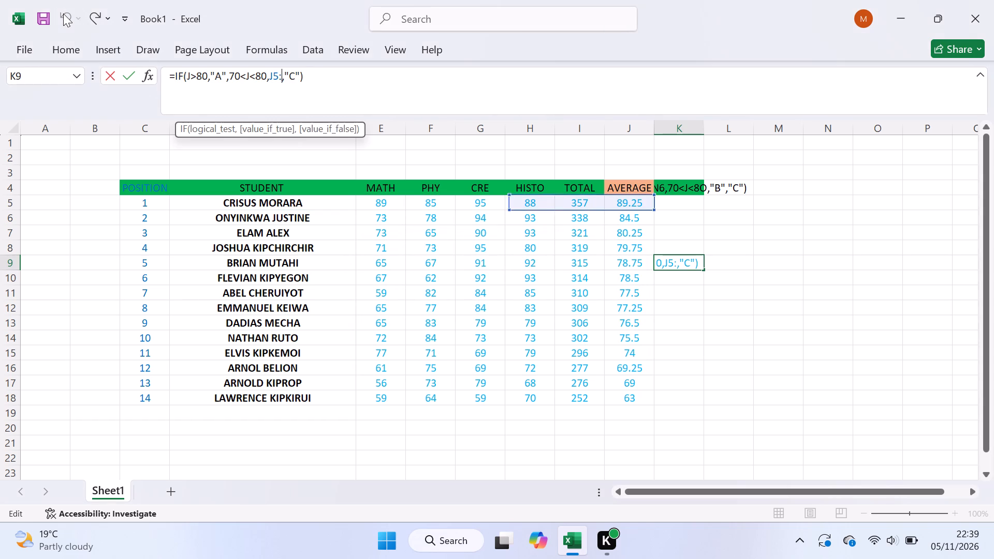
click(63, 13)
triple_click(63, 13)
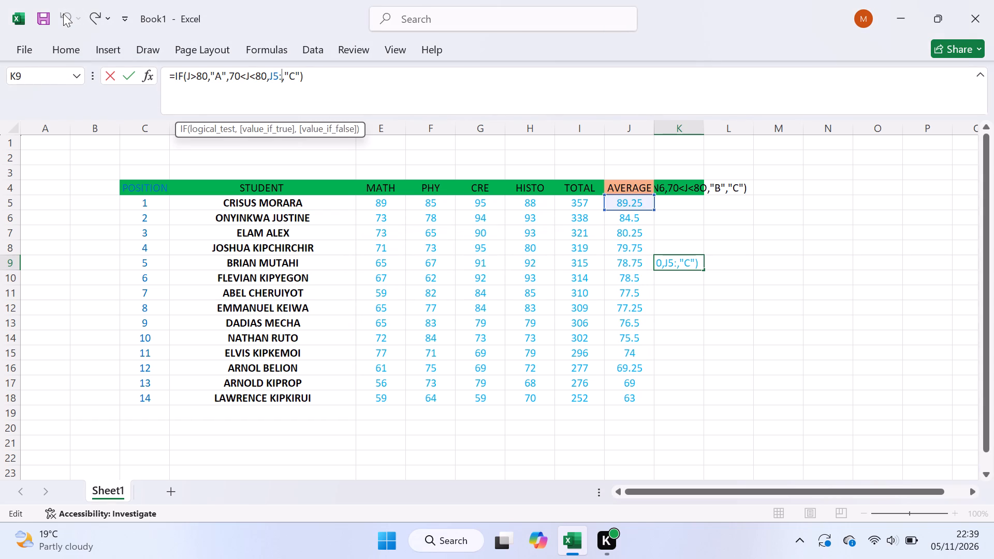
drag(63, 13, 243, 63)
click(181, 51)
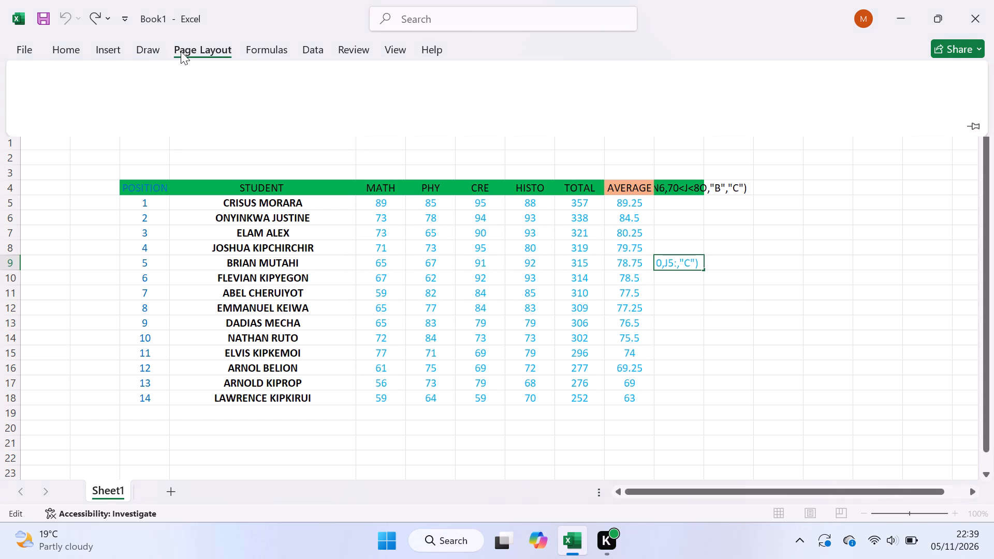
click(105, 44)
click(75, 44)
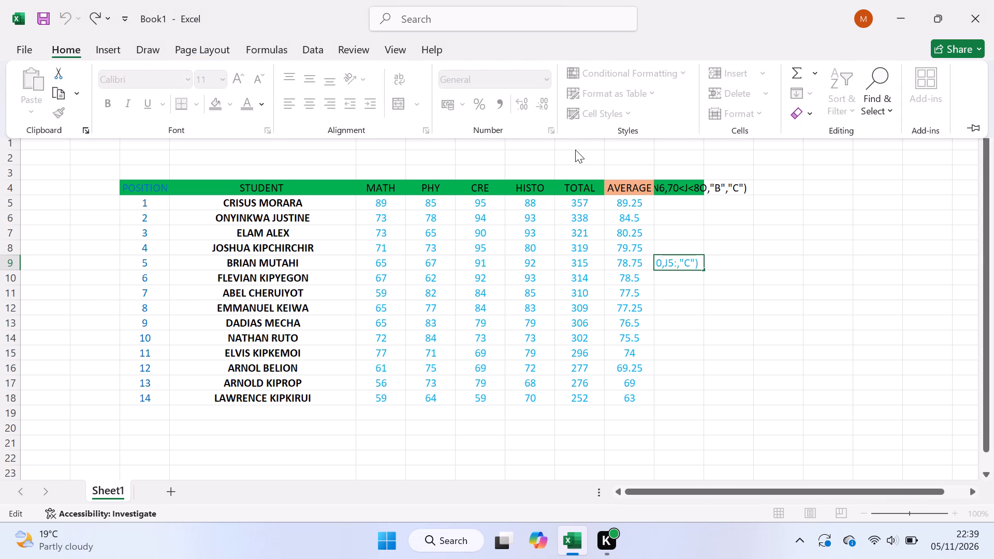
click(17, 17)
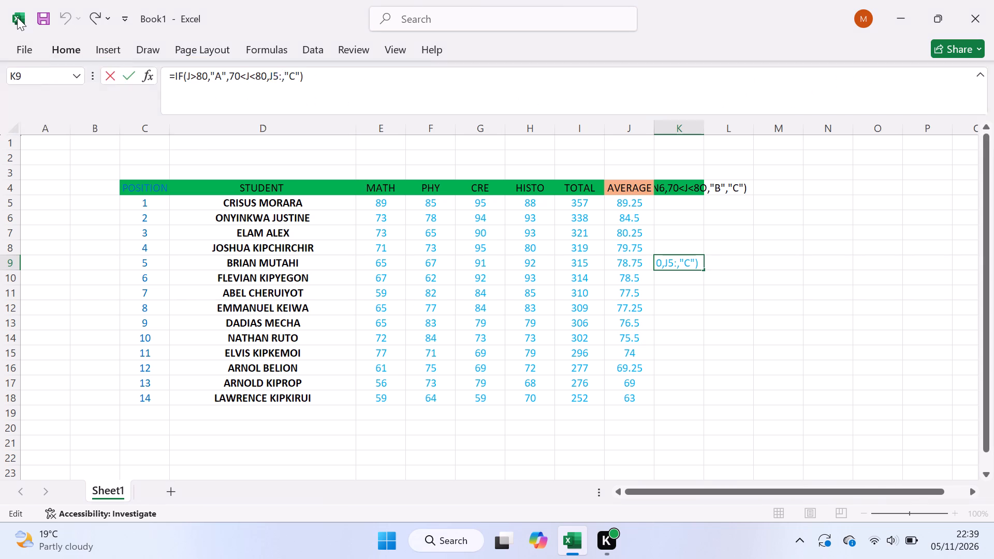
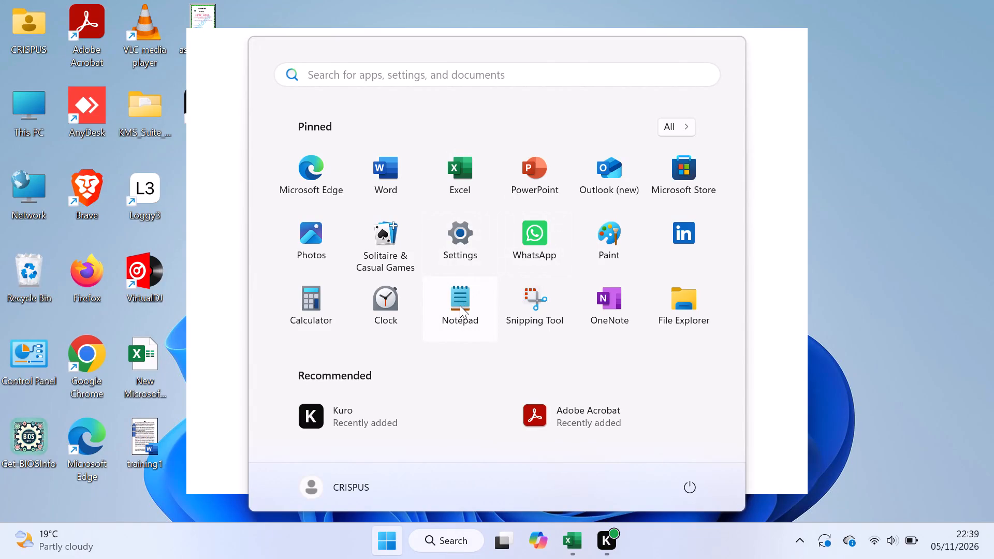
Open Notepad, dismiss its error message, and maximize the window with a blank untitled document.
click(460, 305)
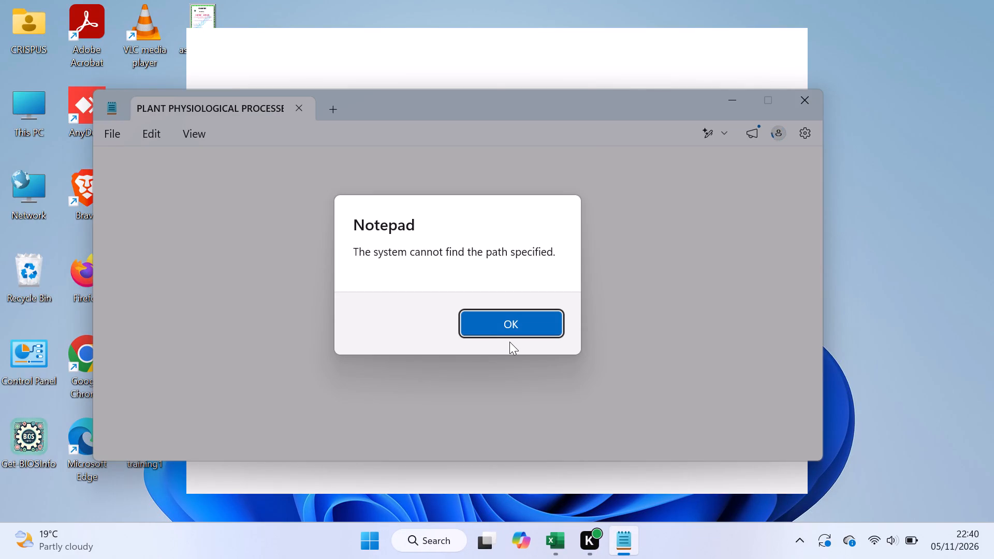
click(512, 324)
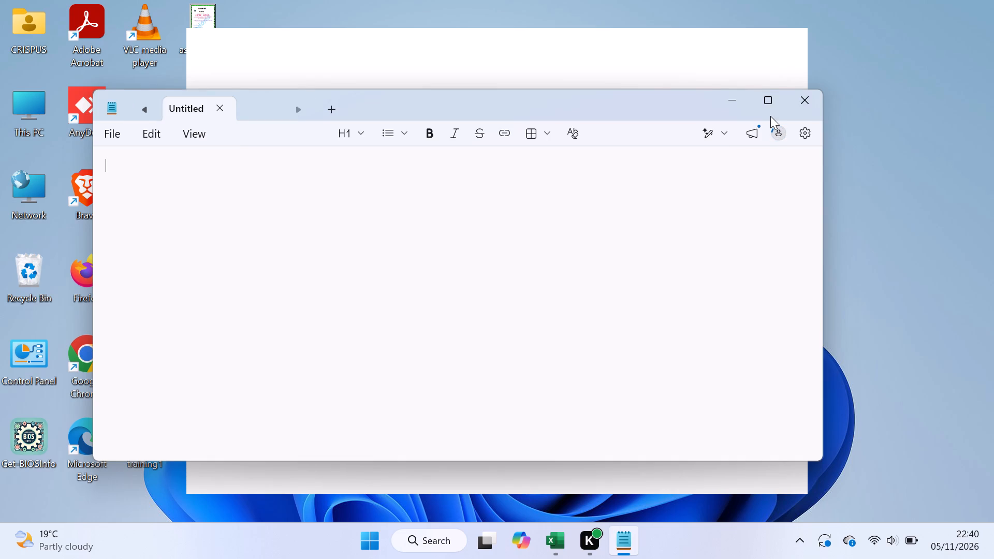
click(767, 98)
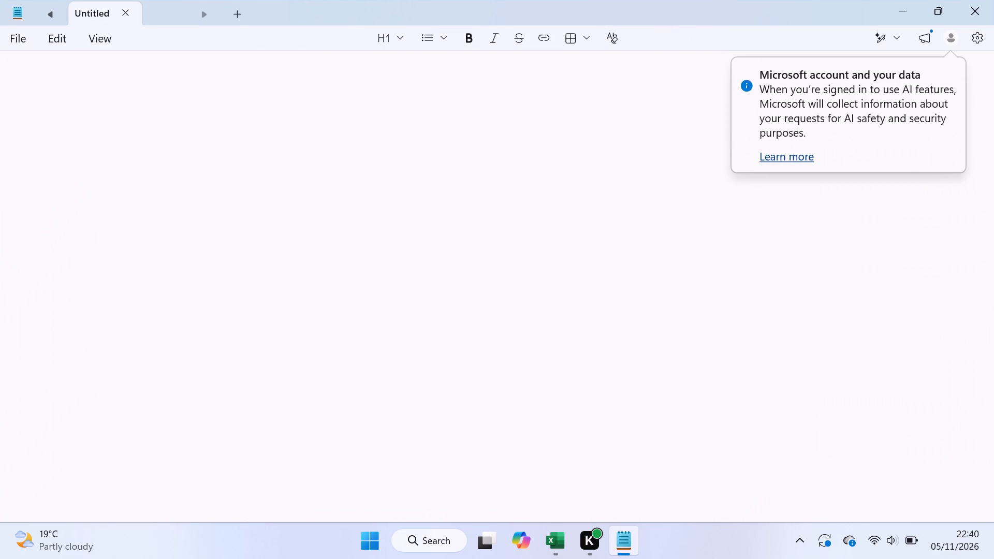
click(437, 164)
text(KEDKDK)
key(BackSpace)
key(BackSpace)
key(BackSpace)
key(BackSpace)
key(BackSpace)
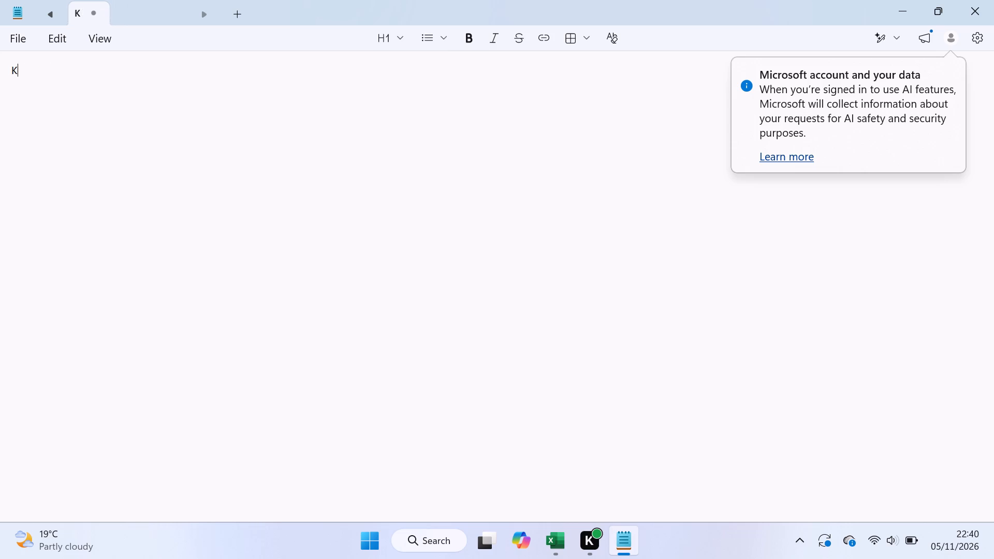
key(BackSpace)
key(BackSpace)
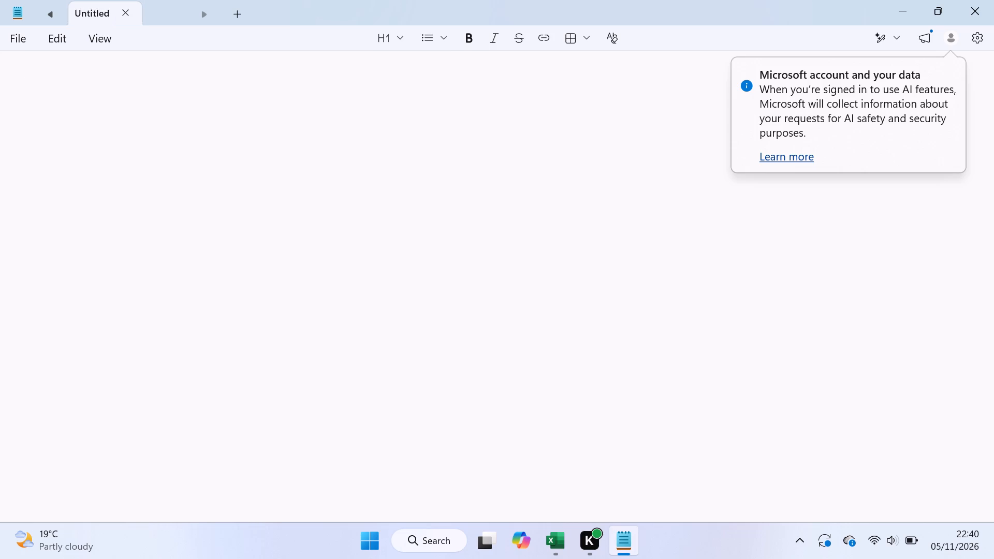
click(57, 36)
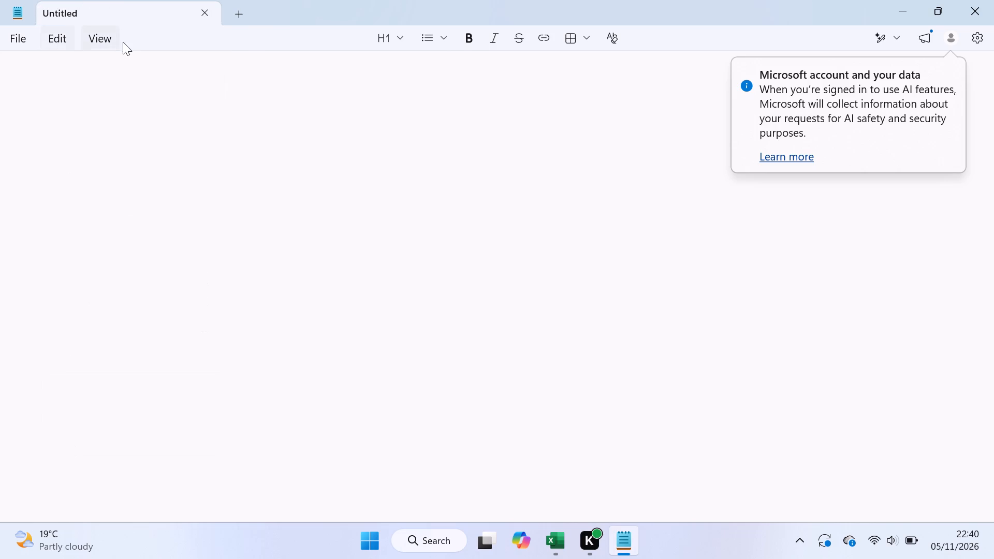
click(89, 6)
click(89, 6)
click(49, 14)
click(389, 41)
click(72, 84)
Write the sentence "MANGWASHA ALIWAZA USIKU KUCHA HAKUPATA HATA LEPE LA USINGIZI" in the blank document.
click(7, 63)
text(MA)
key(n)
text(GWASHA ALIWAZA USIKU KUCHA HAKUA)
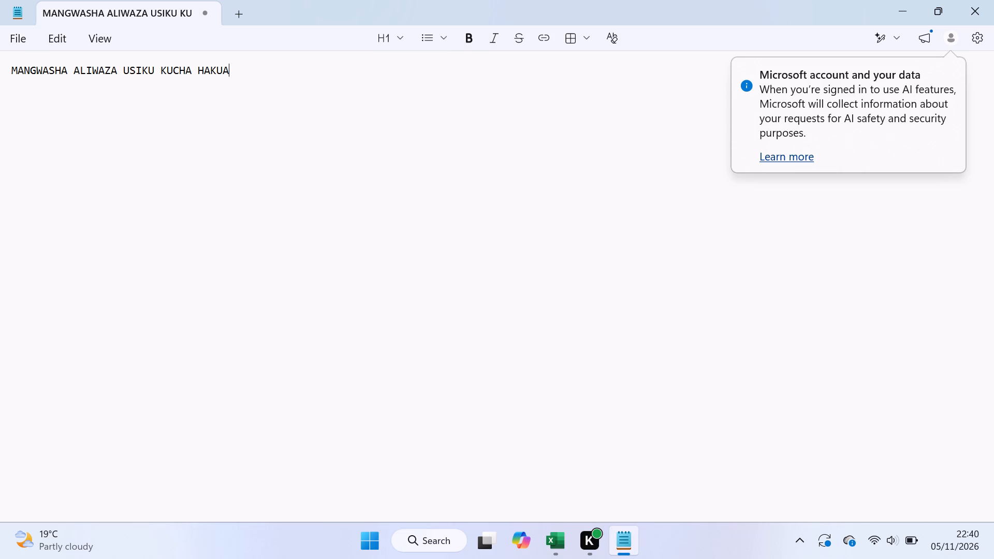
key(BackSpace)
text(PATA HATA)
key(space)
text(LEOE)
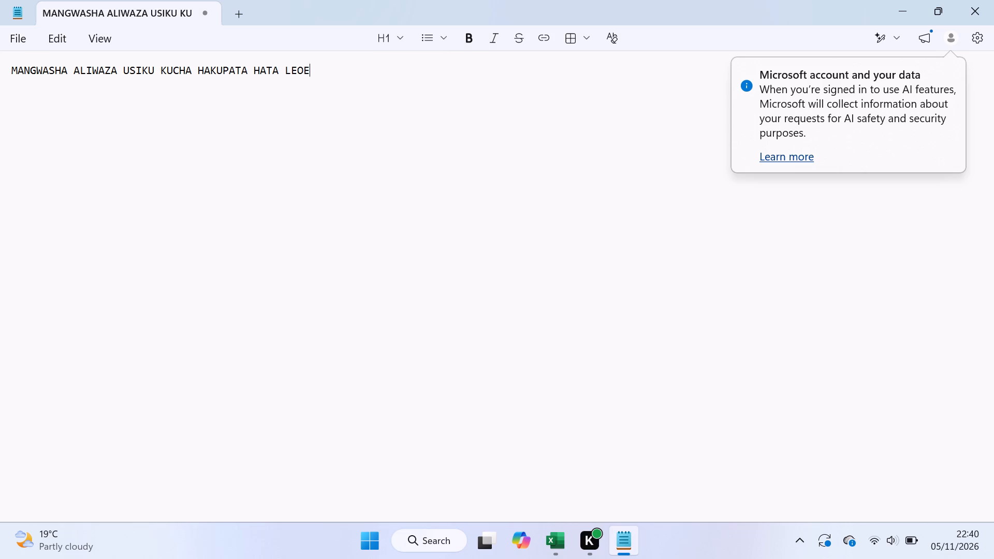
key(space)
text(LA USING)
key(i)
text(ZI)
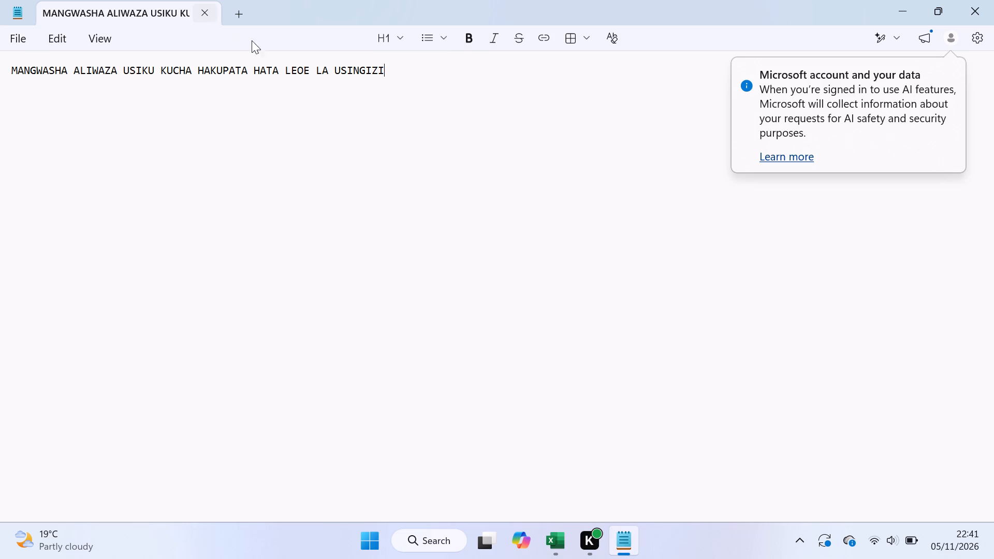
click(302, 67)
key(BackSpace)
key(p)
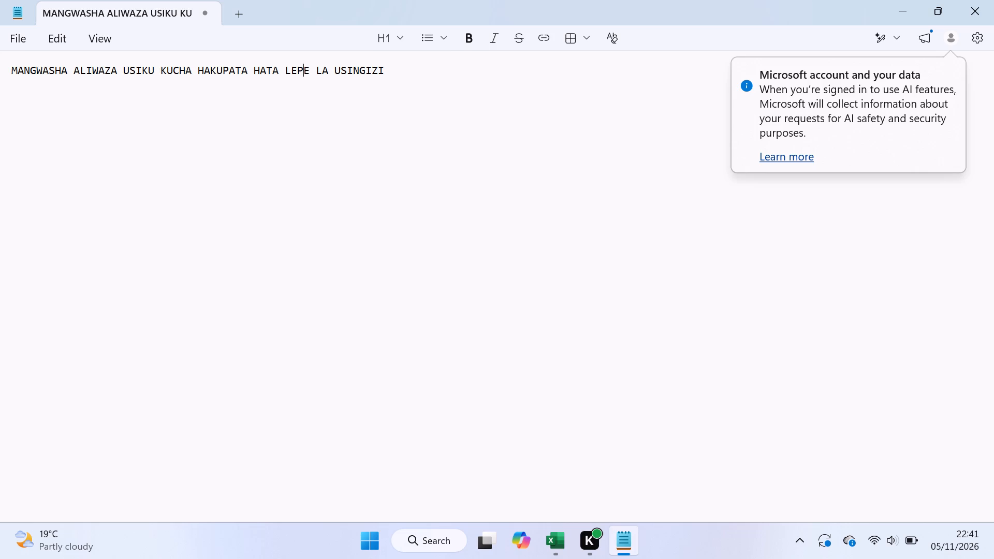
End the first sentence with a full stop and continue the line with "STAREHE ZA USINGIZI ZITOKE WAPI ILHALI".
click(385, 68)
key(period)
text(ST)
text(AREHE)
key(space)
text(ZA USINGIZI)
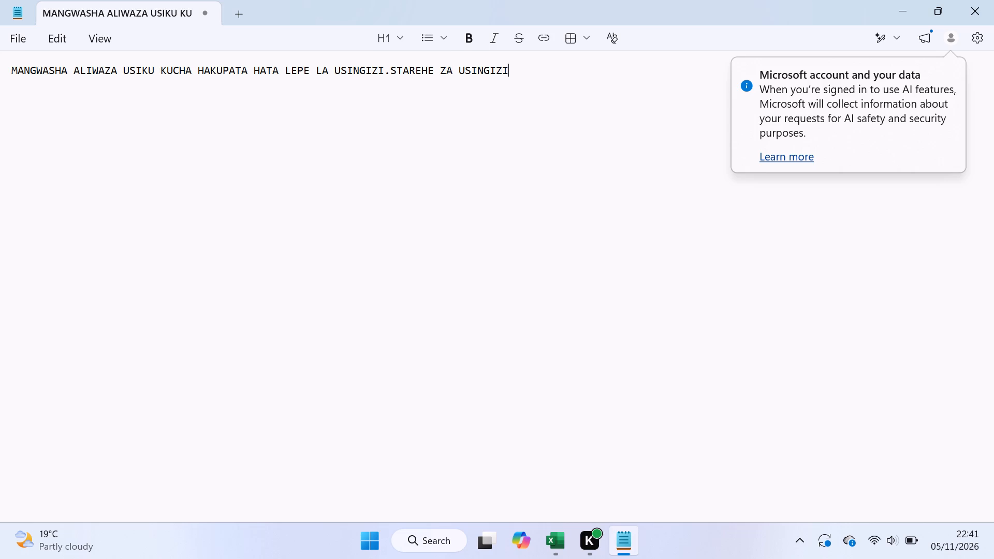
key(space)
text(ZITOKE)
key(space)
text(WA)
text(PI ILHALI)
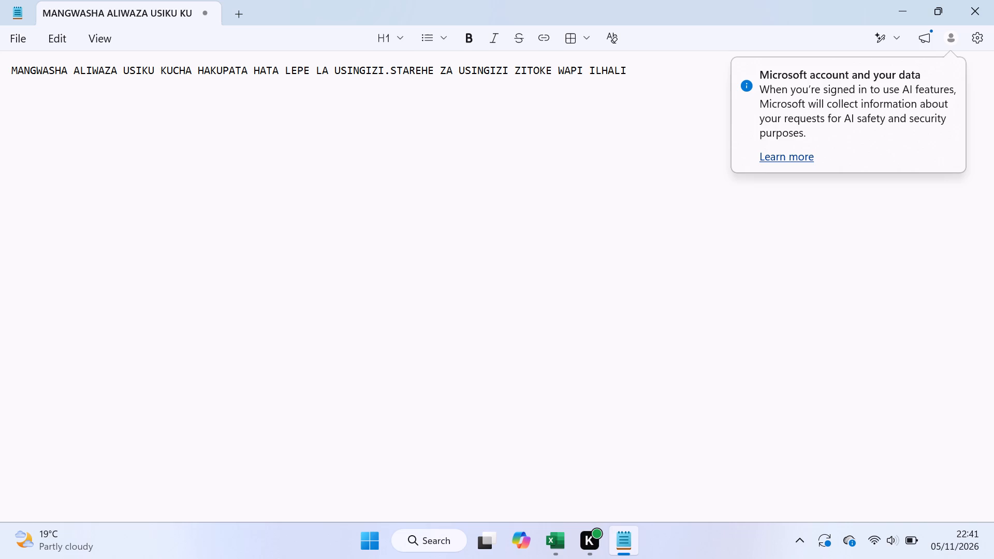
key(space)
Finish the second sentence with "MKASA ULE ULIMWACHA MASKINI.....".
text(MKASA)
key(space)
text(ULE ULIMWACHA)
key(space)
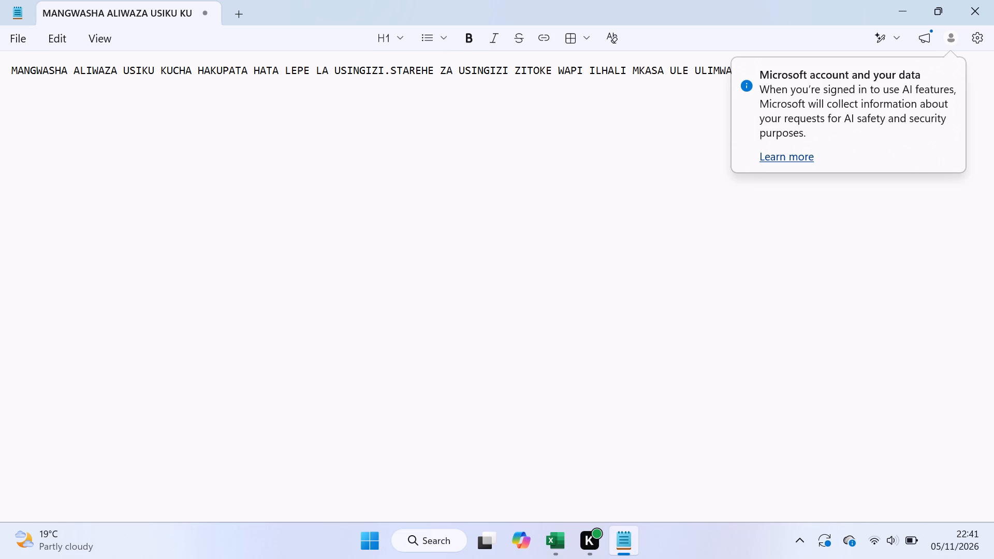
text(MASKINI)
text(.....)
Look at the signed-in account's options in Notepad and close them again without signing out.
click(609, 191)
click(951, 37)
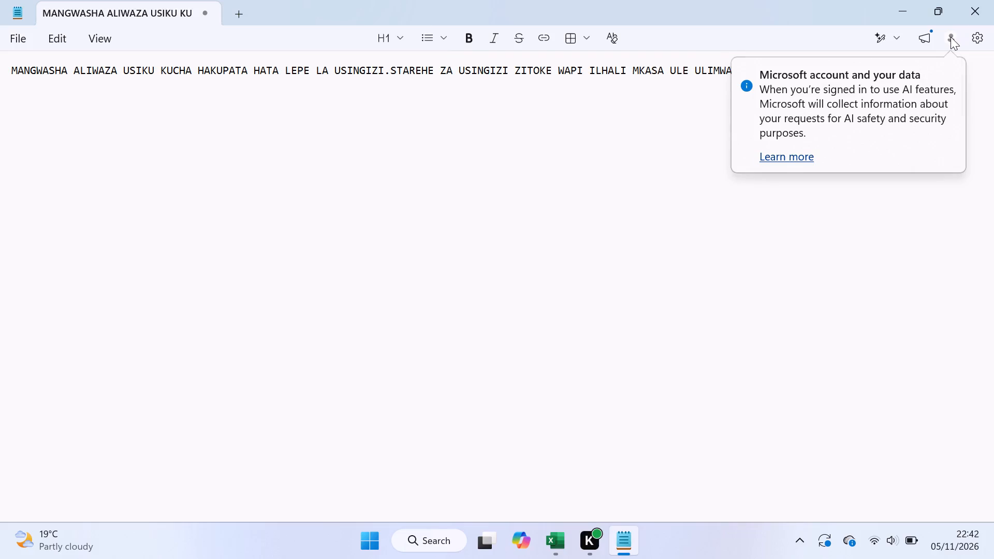
click(951, 37)
click(951, 37)
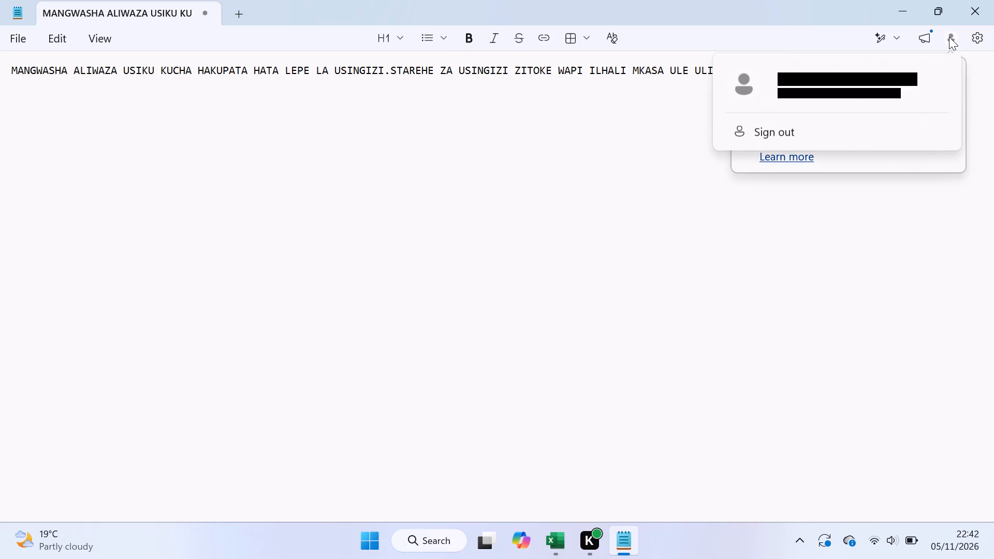
click(680, 145)
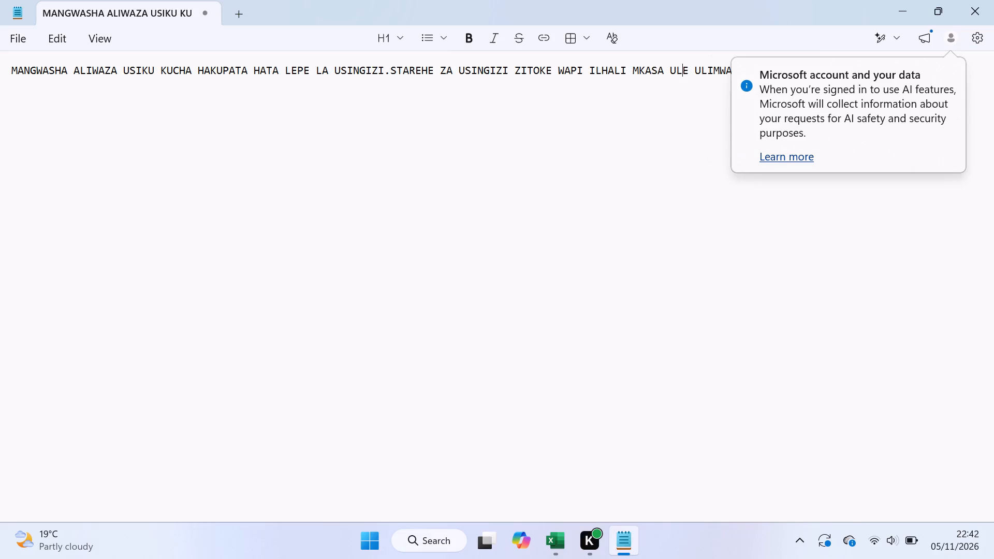
Select the written line, open the account notice's Learn more page in Microsoft Edge, and return to Notepad.
double_click(680, 145)
drag(680, 145, 758, 144)
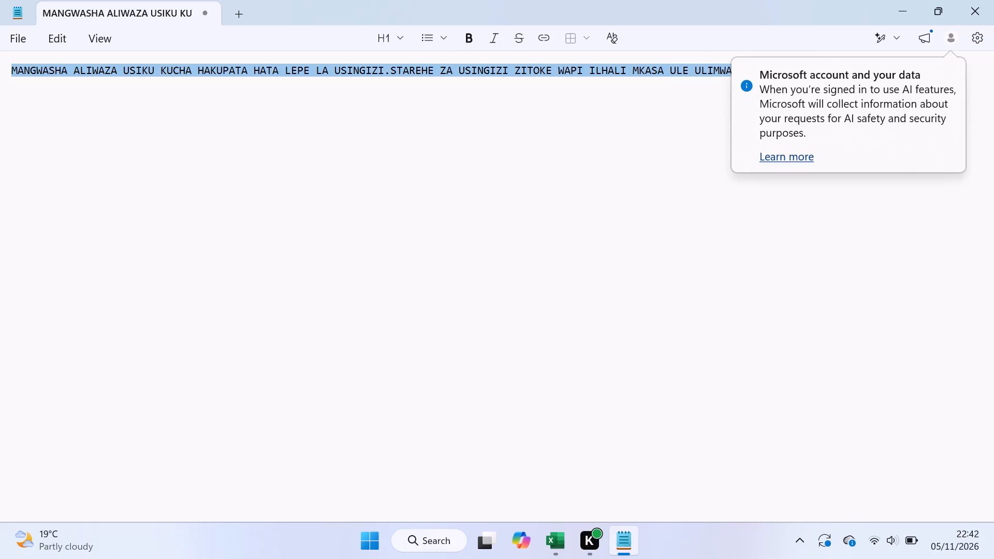
drag(758, 144, 770, 160)
click(770, 160)
click(613, 541)
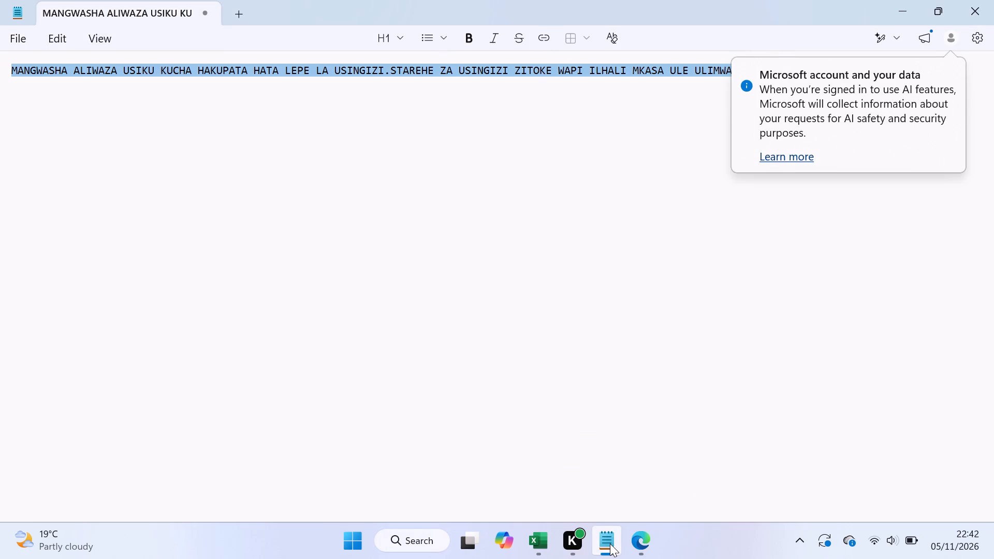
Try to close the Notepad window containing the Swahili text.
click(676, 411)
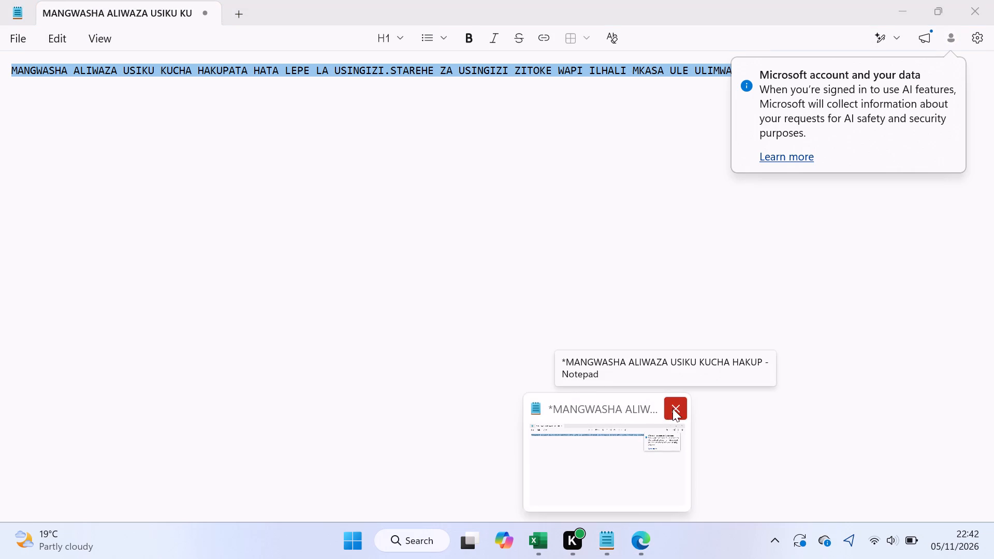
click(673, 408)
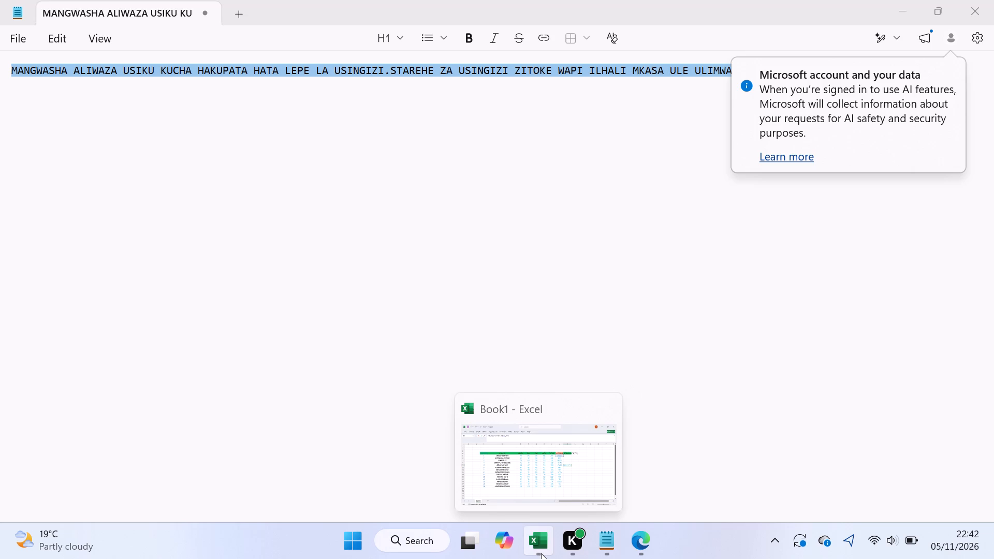
Open the recently added app Kuro.
click(353, 544)
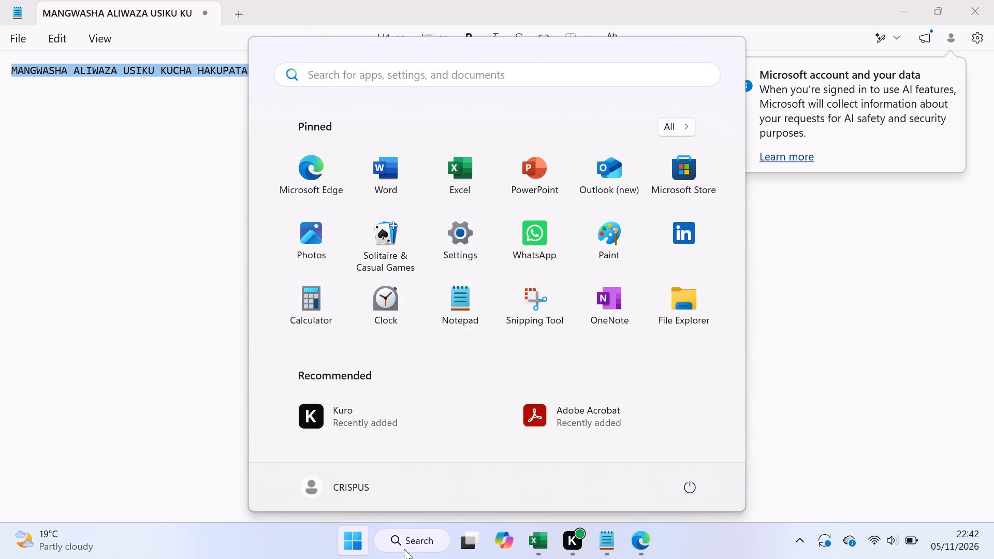
click(313, 421)
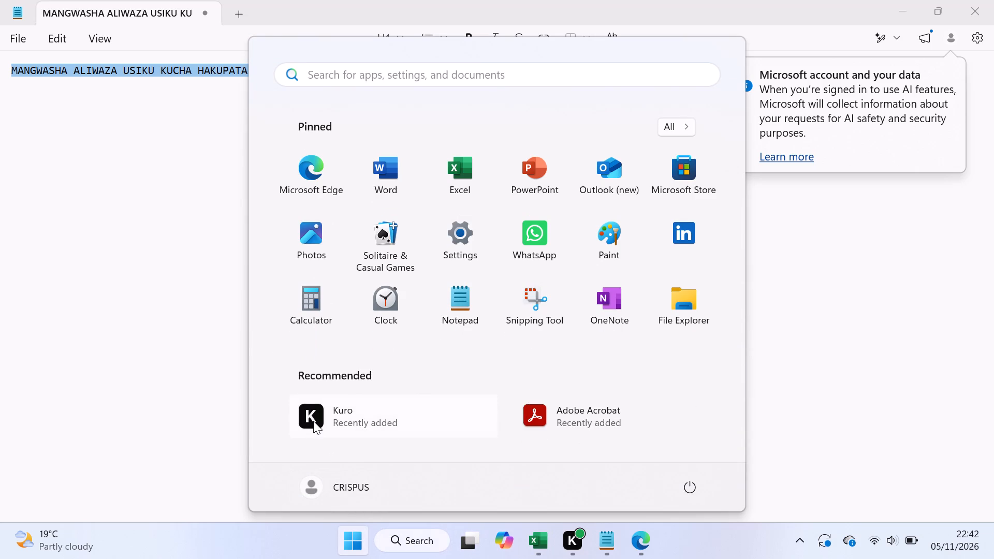